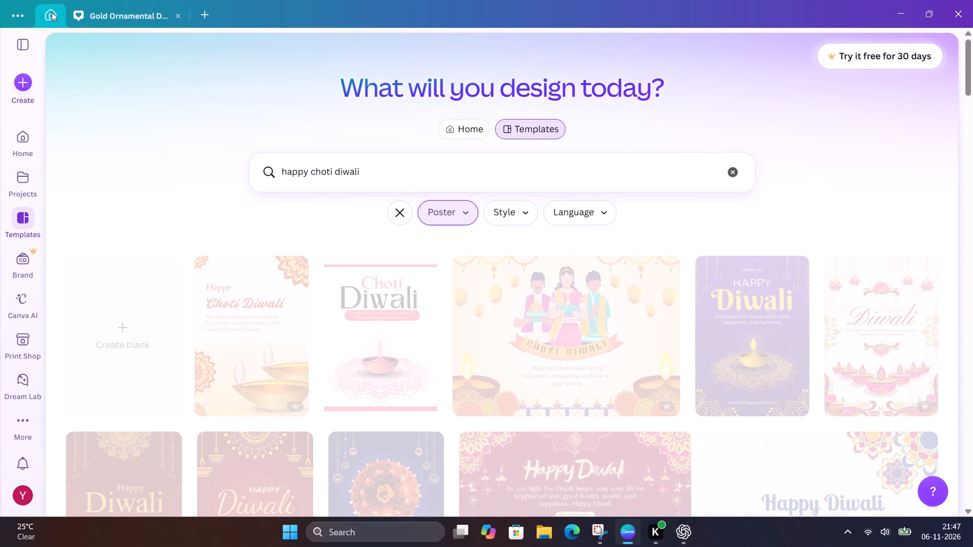
# Browse the "happy choti diwali" template results for a poster design to use as a reference.
pyautogui.click(52, 12)
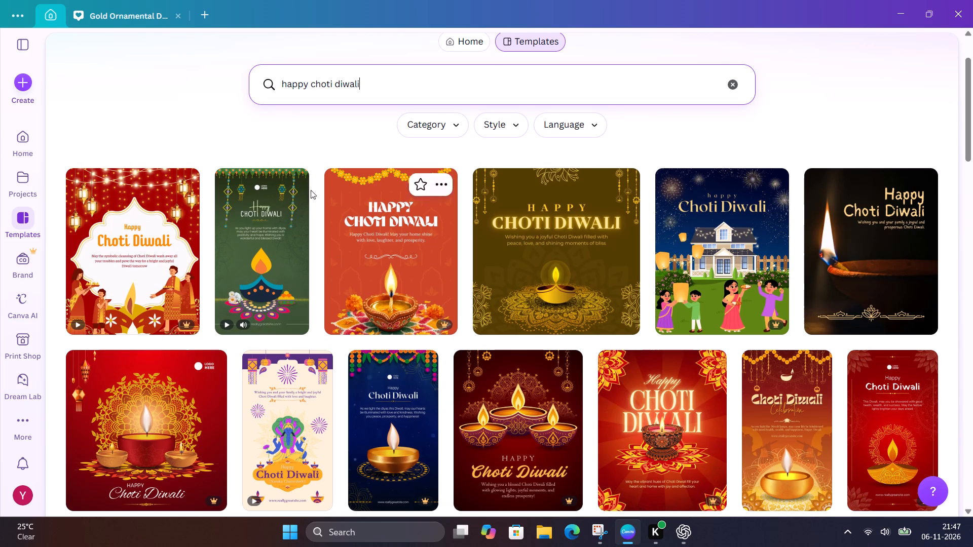
pyautogui.doubleClick(55, 14)
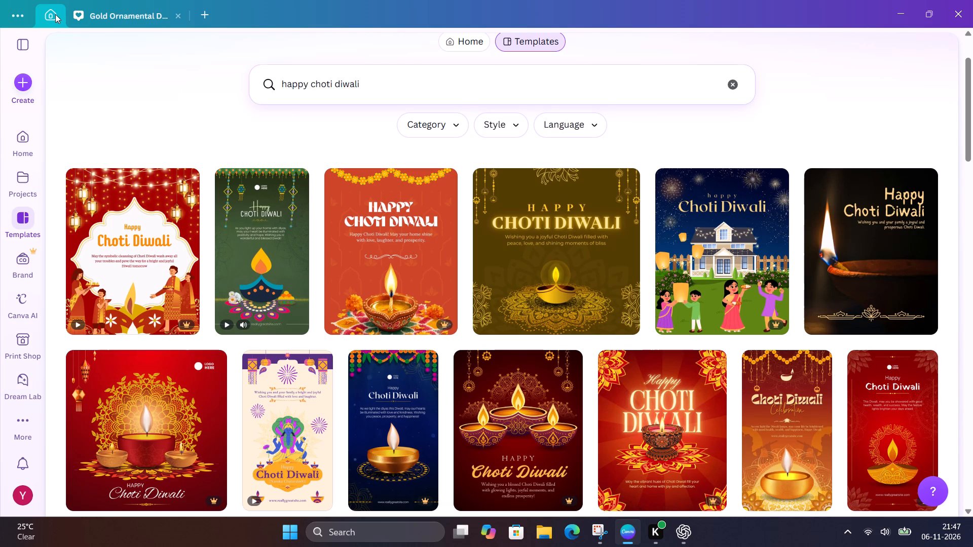
pyautogui.doubleClick(142, 13)
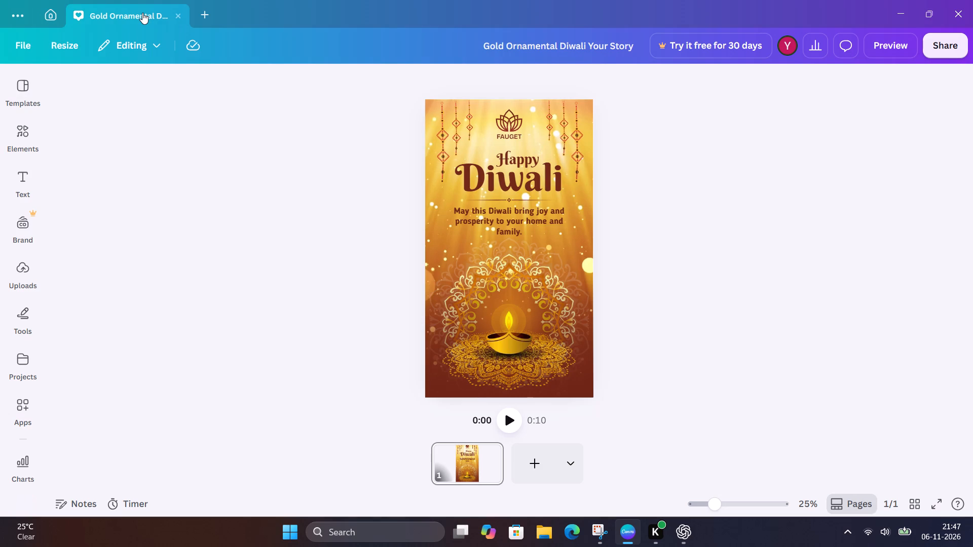
pyautogui.click(53, 14)
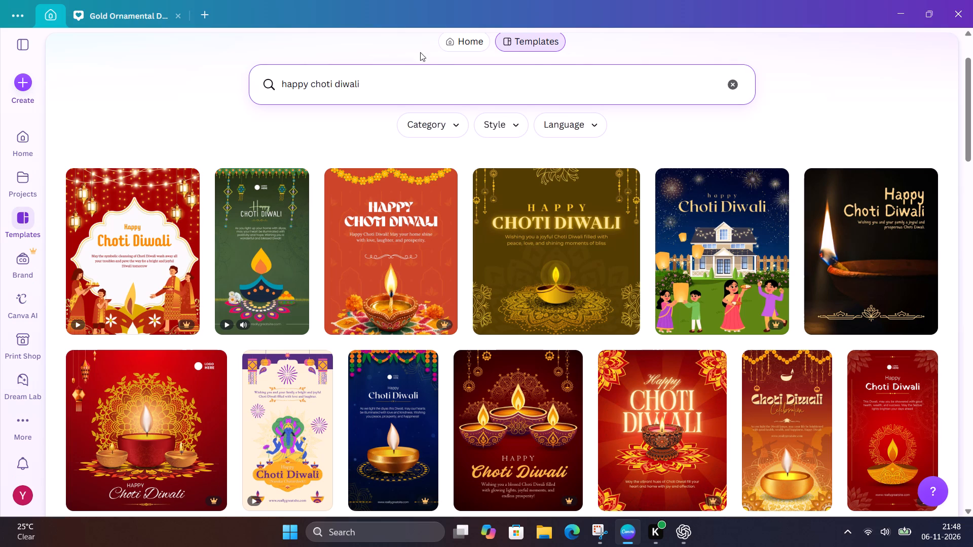
pyautogui.scroll(5, 551, 54)
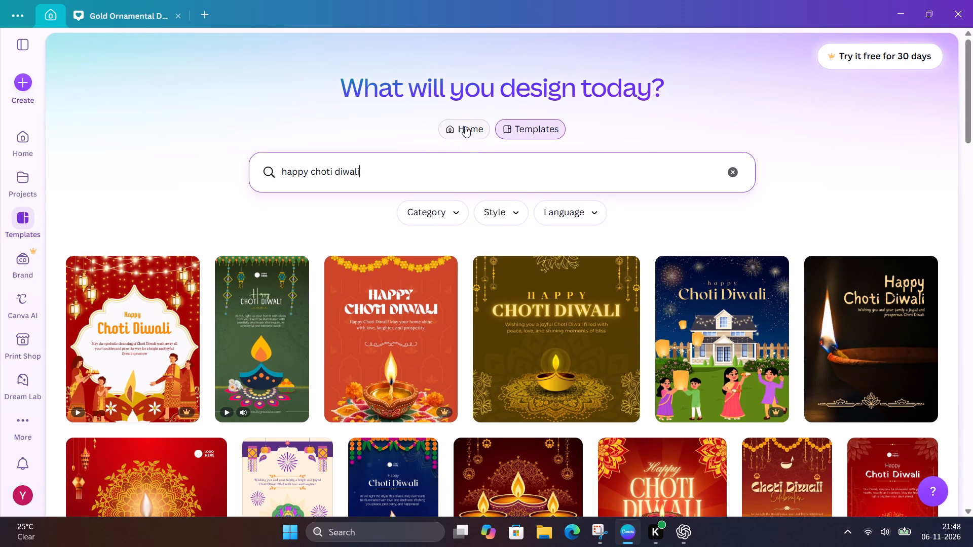
pyautogui.click(465, 126)
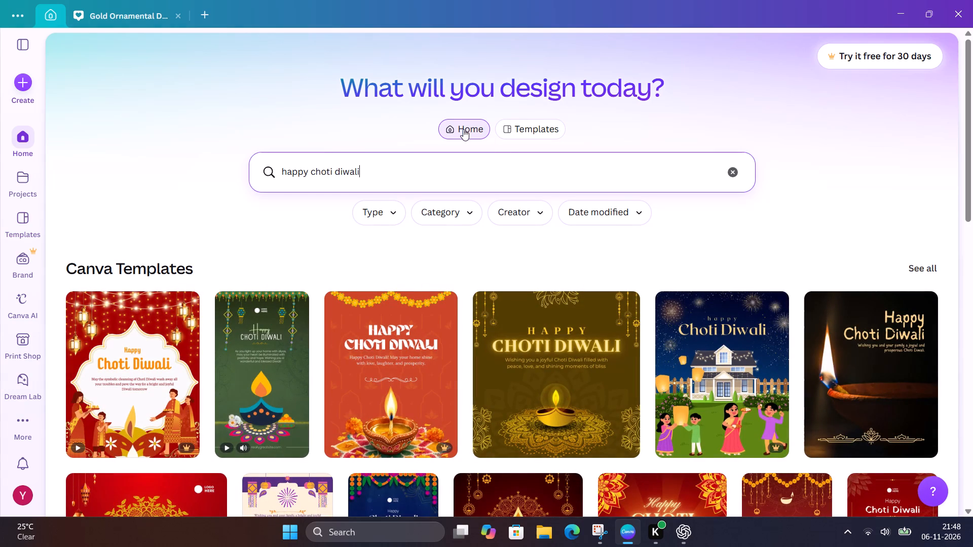
pyautogui.scroll(-1, 496, 183)
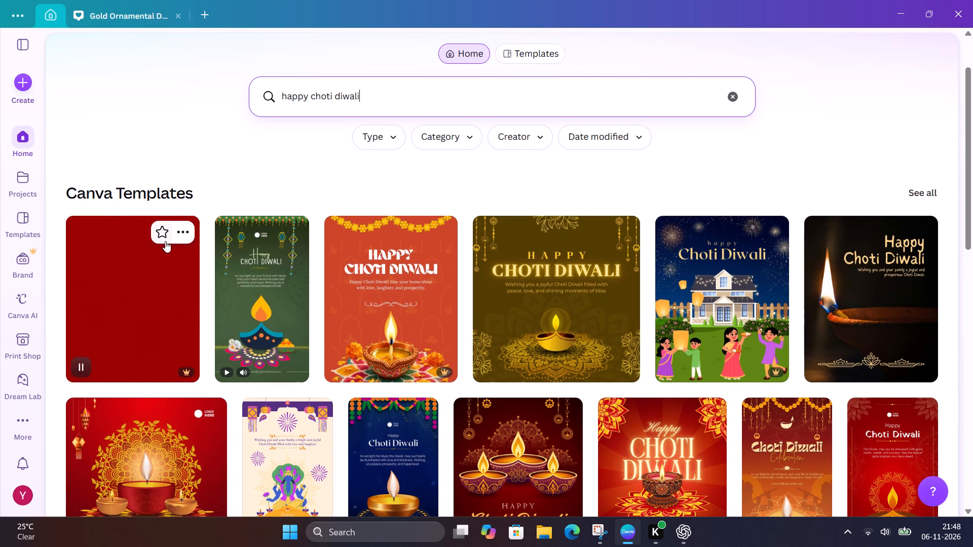
pyautogui.scroll(-4, 446, 275)
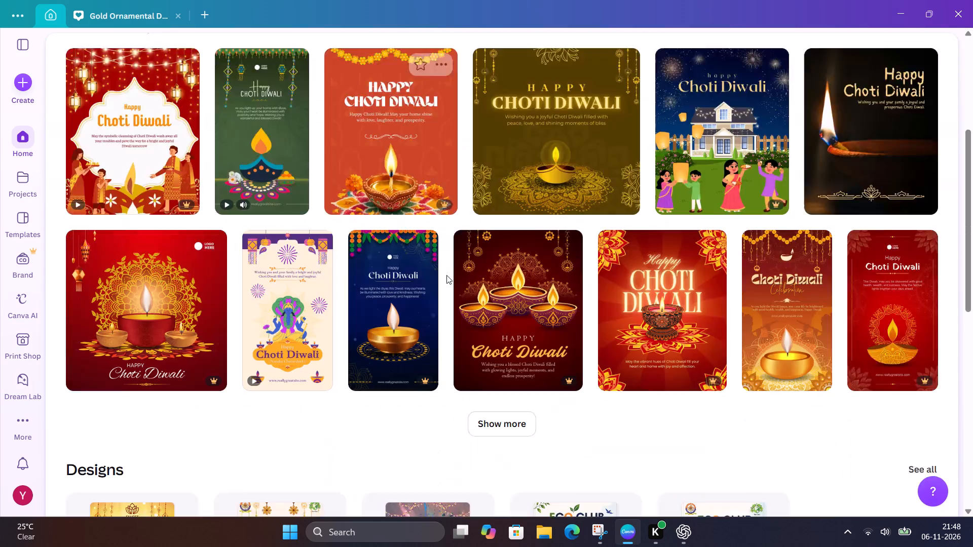
pyautogui.scroll(-1, 446, 275)
pyautogui.scroll(2, 446, 275)
pyautogui.scroll(-1, 446, 275)
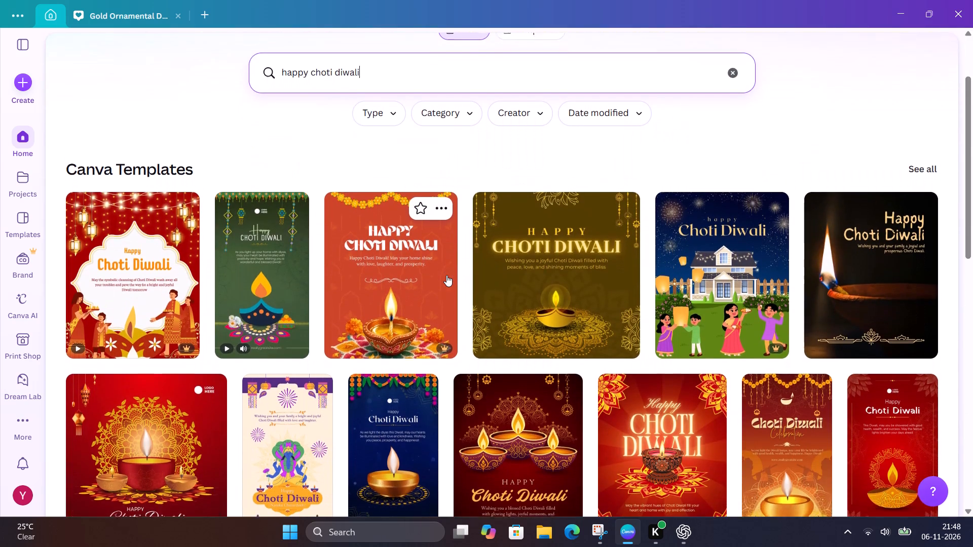
pyautogui.scroll(-2, 446, 275)
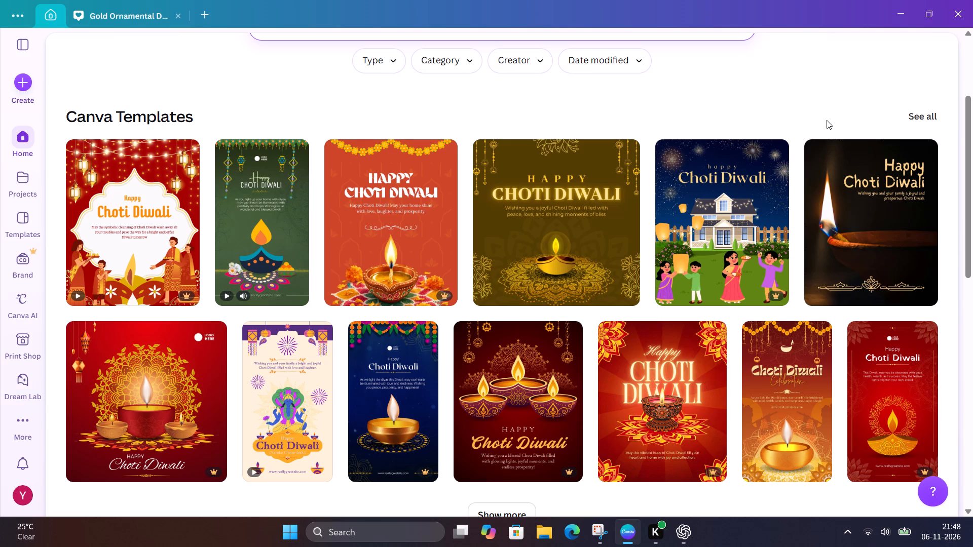
pyautogui.hscroll(1, 827, 120)
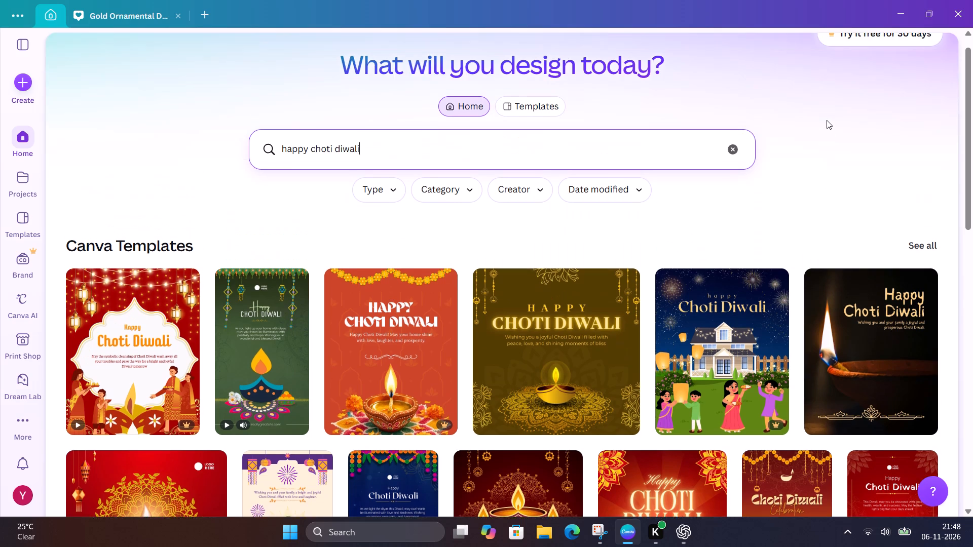
pyautogui.hscroll(1, 827, 120)
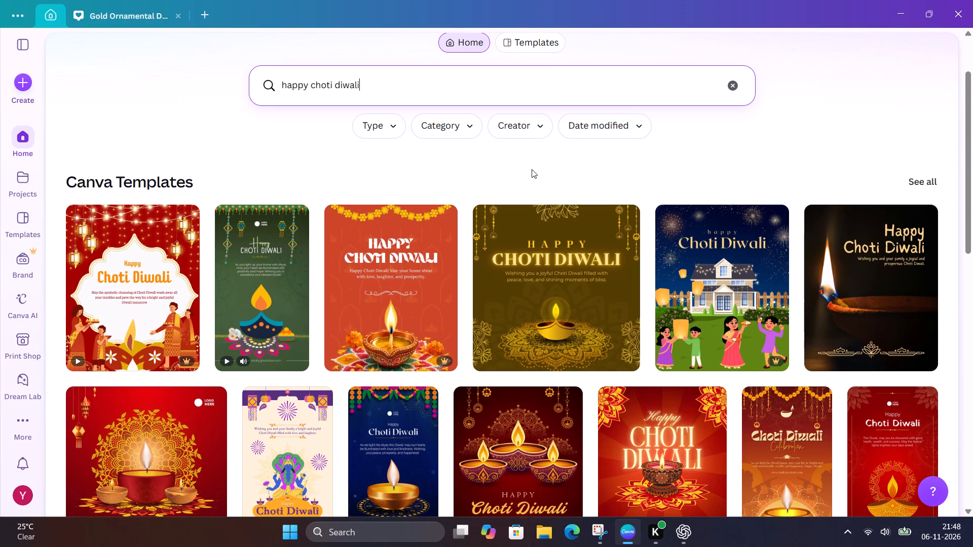
# Star the dark red "Happy Choti Diwali" template with three ornate lit diyas among the template results.
pyautogui.scroll(-2, 532, 169)
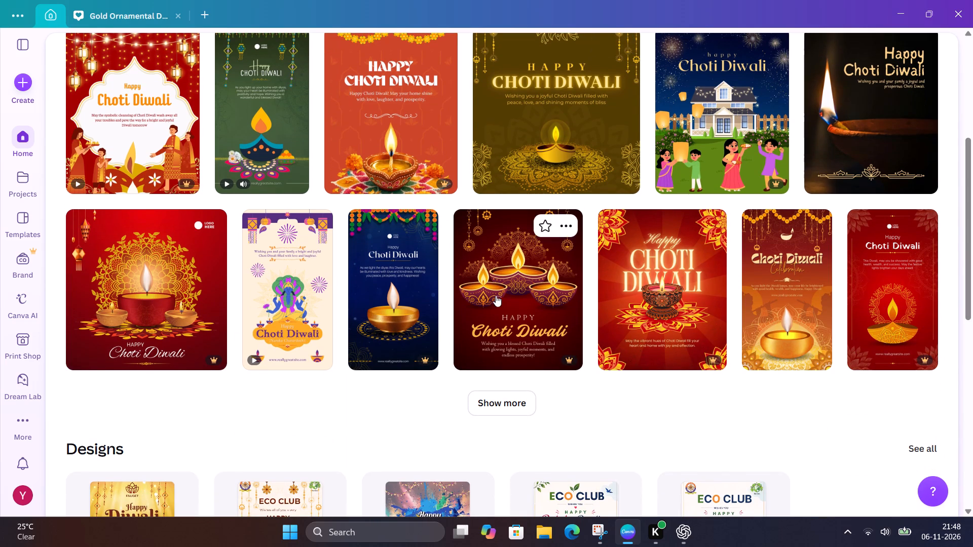
pyautogui.click(542, 228)
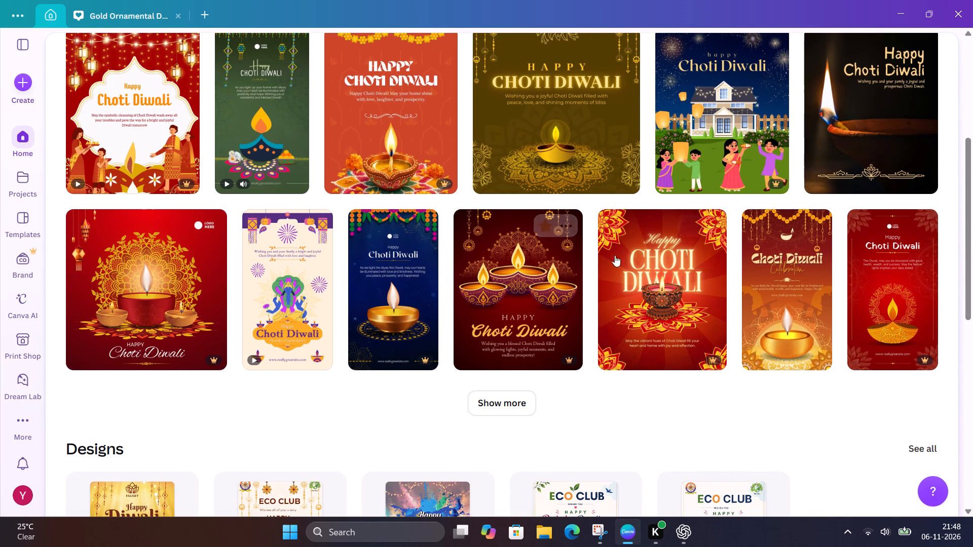
# Open the preview of the starred dark red Choti Diwali template with the three diyas.
pyautogui.scroll(1, 826, 248)
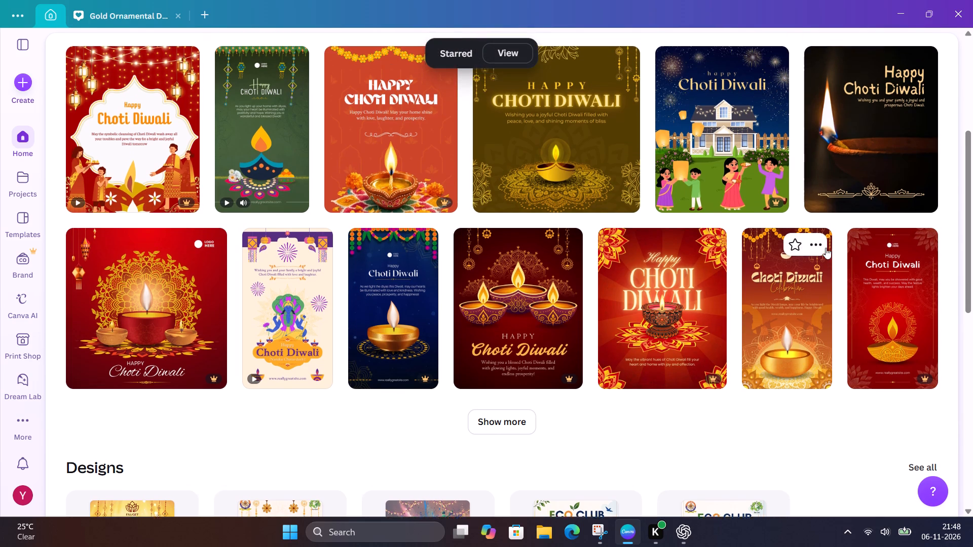
pyautogui.scroll(1, 826, 248)
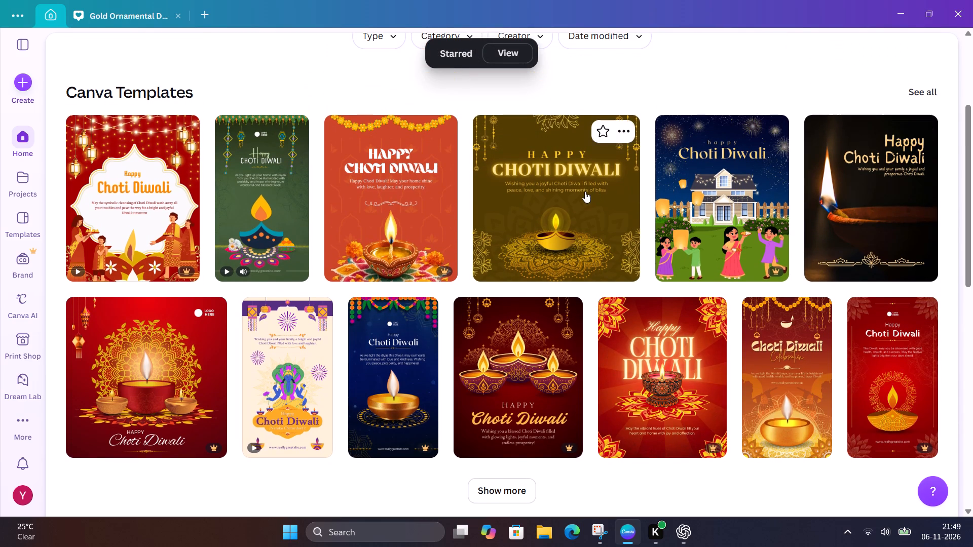
pyautogui.click(507, 386)
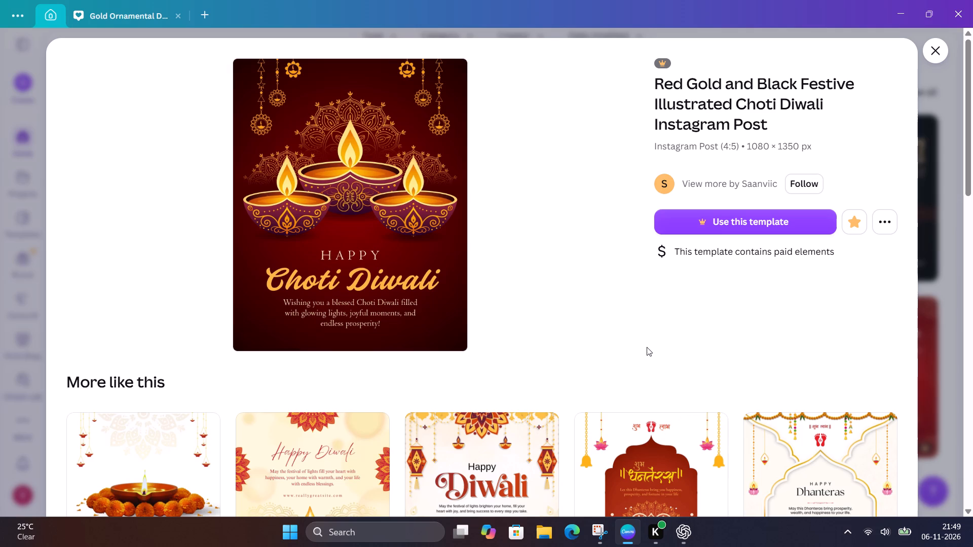
# Capture a screenshot of the Red Gold and Black Choti Diwali template preview, cropped to the poster, and copy it.
pyautogui.press('shift+super+s')
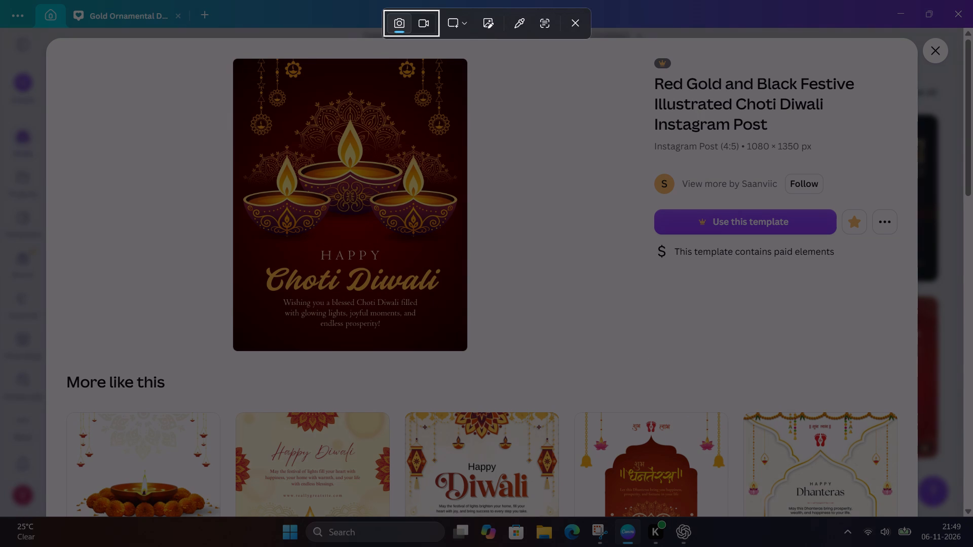
pyautogui.moveTo(233, 59); pyautogui.dragTo(466, 346)
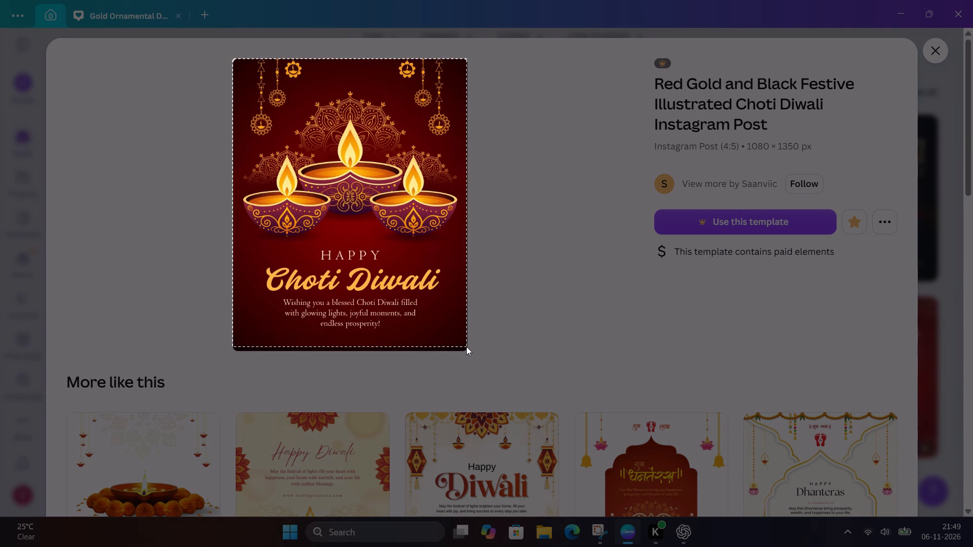
pyautogui.moveTo(466, 346); pyautogui.dragTo(466, 349)
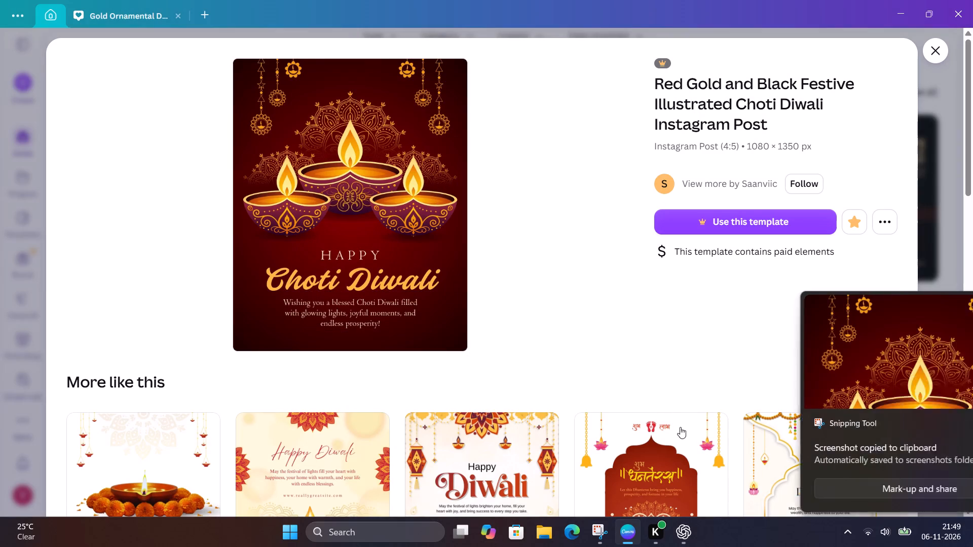
pyautogui.click(839, 353)
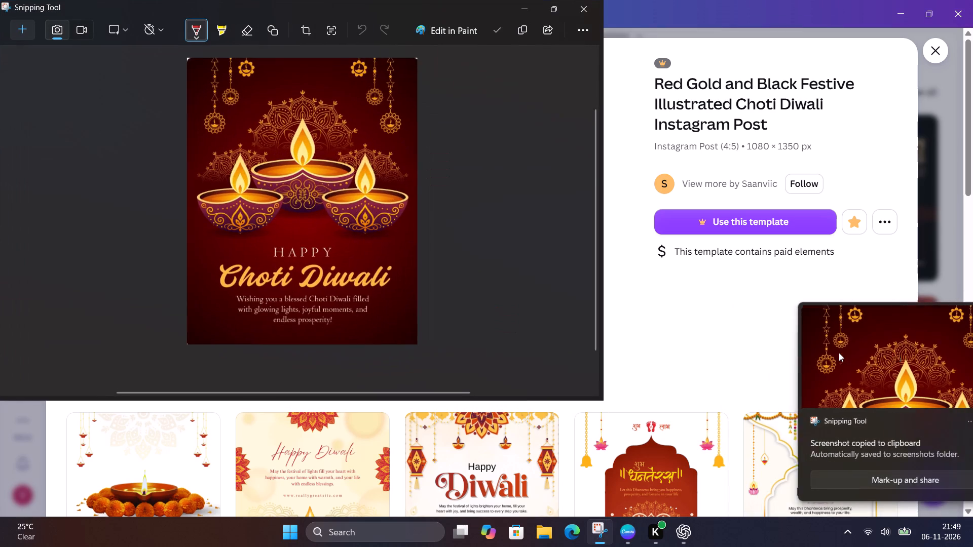
pyautogui.click(524, 27)
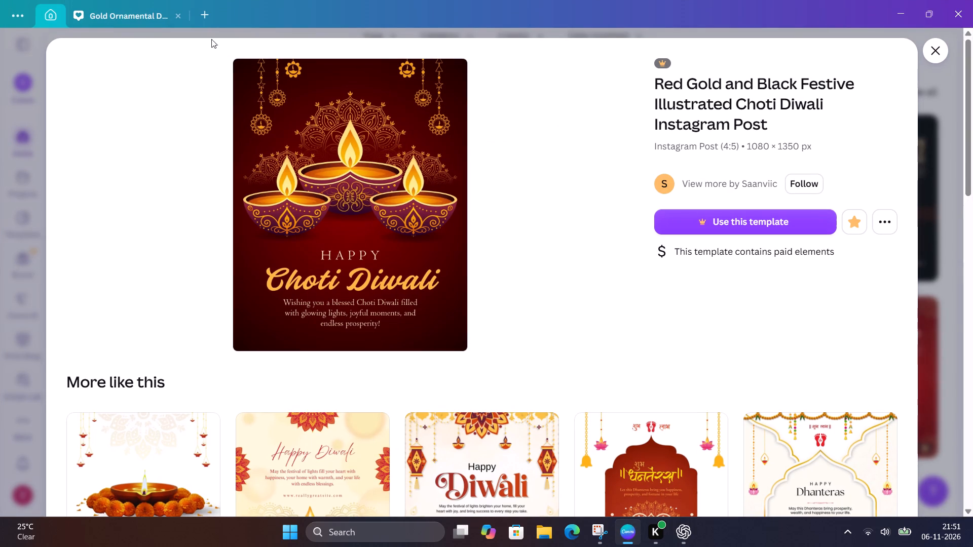
# In the open Gold Ornamental Diwali story design, delete two mandala decorations around the diya and the "May this Diwali bring joy" message.
pyautogui.click(116, 17)
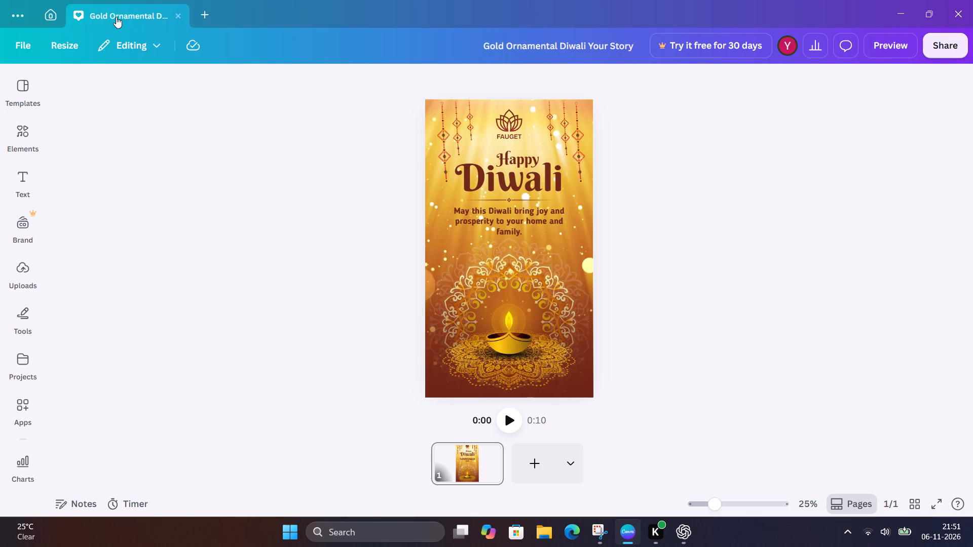
pyautogui.click(525, 284)
pyautogui.click(527, 253)
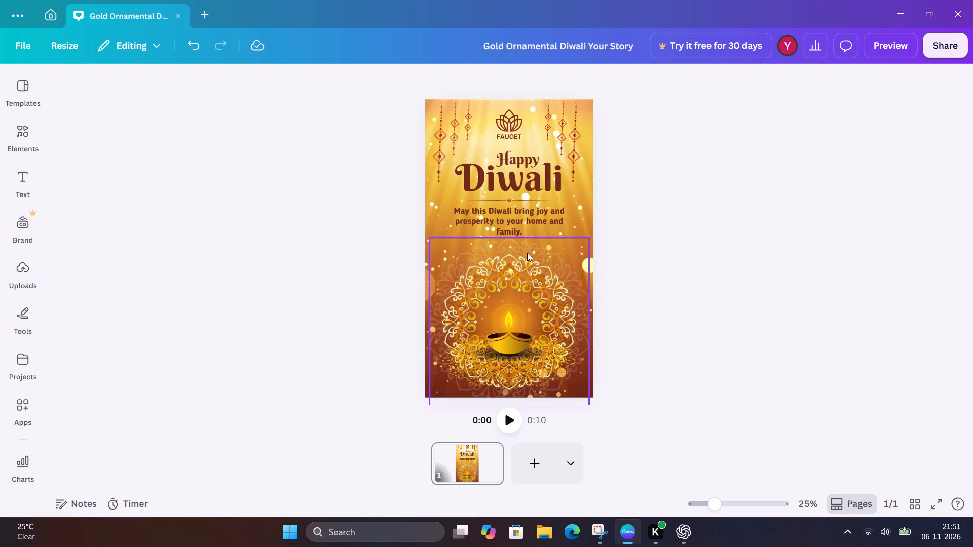
pyautogui.click(527, 253)
pyautogui.click(528, 210)
pyautogui.click(528, 210)
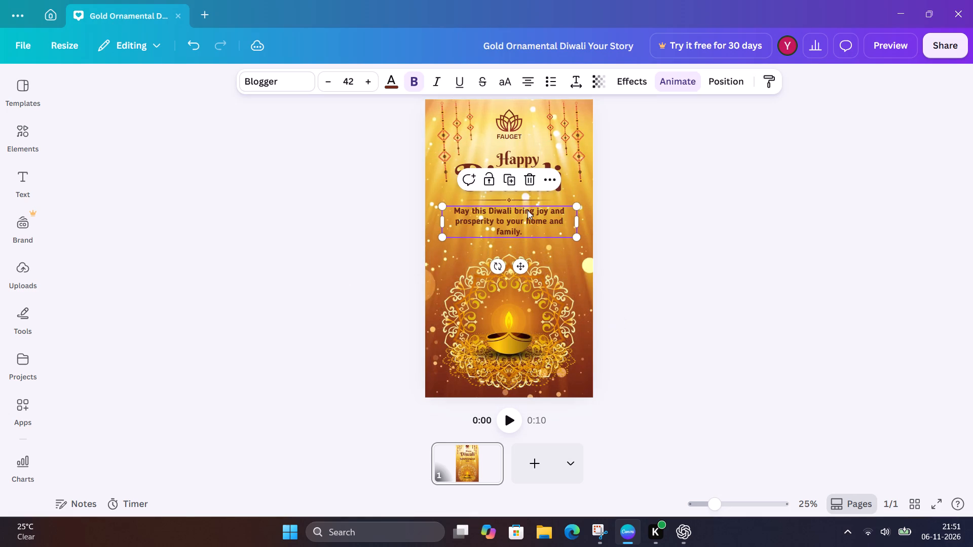
pyautogui.click(528, 175)
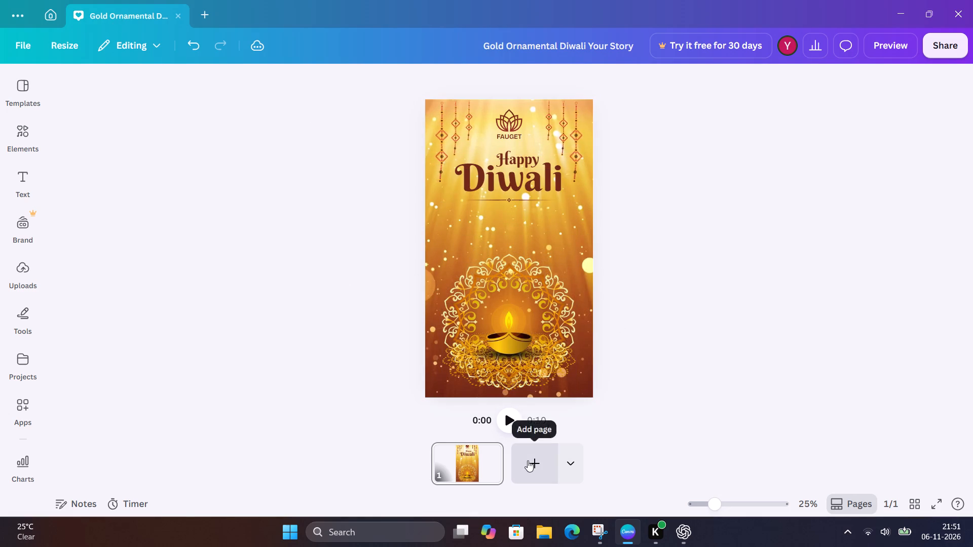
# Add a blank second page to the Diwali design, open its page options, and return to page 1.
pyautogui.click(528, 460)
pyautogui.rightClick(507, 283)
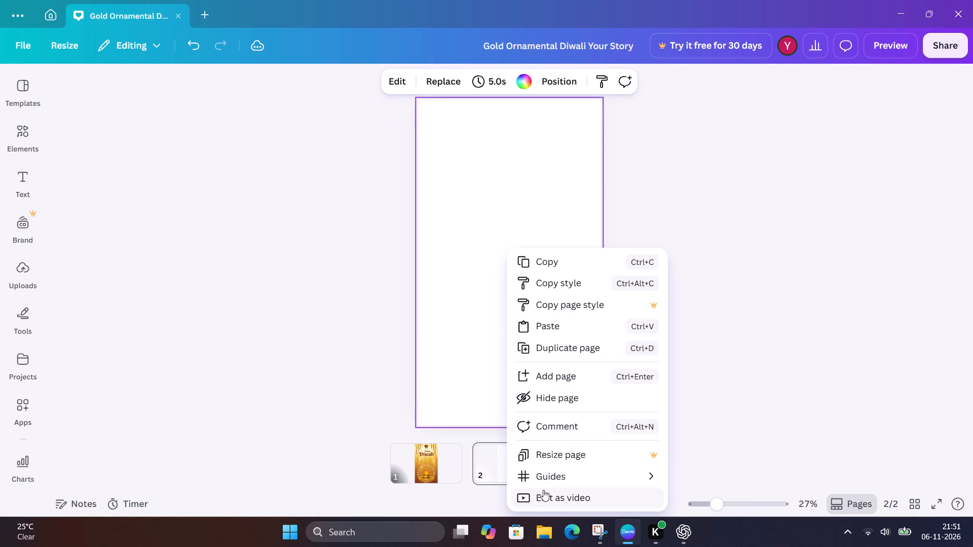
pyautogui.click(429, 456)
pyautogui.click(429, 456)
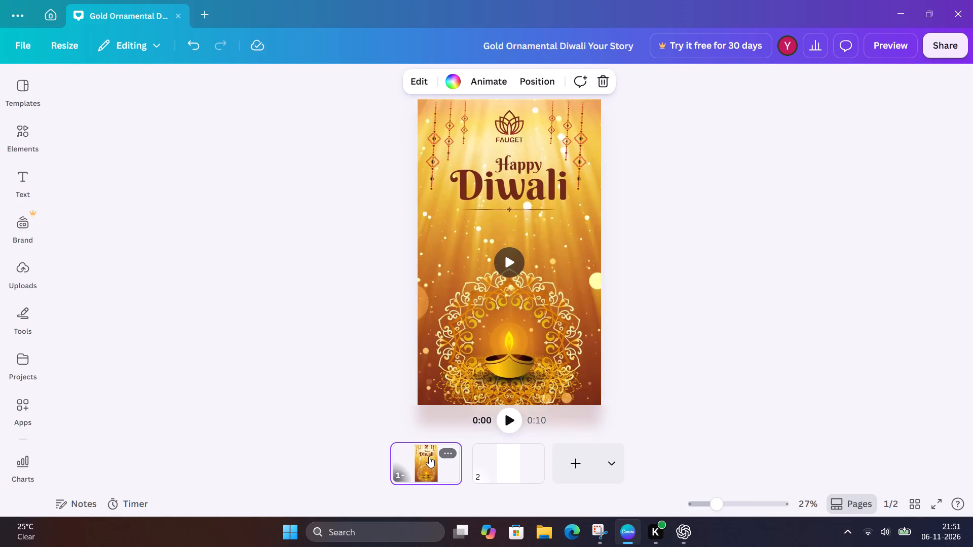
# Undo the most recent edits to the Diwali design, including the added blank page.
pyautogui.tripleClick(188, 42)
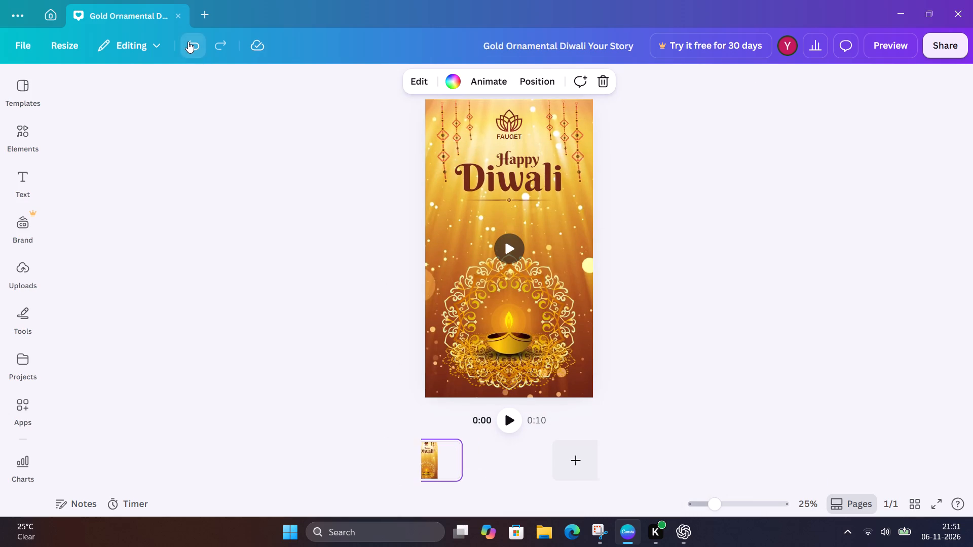
# In Canva, undo the recent changes to the Gold Ornamental Diwali Your Story design and open blank page 2.
pyautogui.tripleClick(188, 42)
pyautogui.tripleClick(188, 42)
pyautogui.tripleClick(188, 42)
pyautogui.click(188, 42)
pyautogui.moveTo(188, 42); pyautogui.dragTo(537, 505)
pyautogui.click(530, 462)
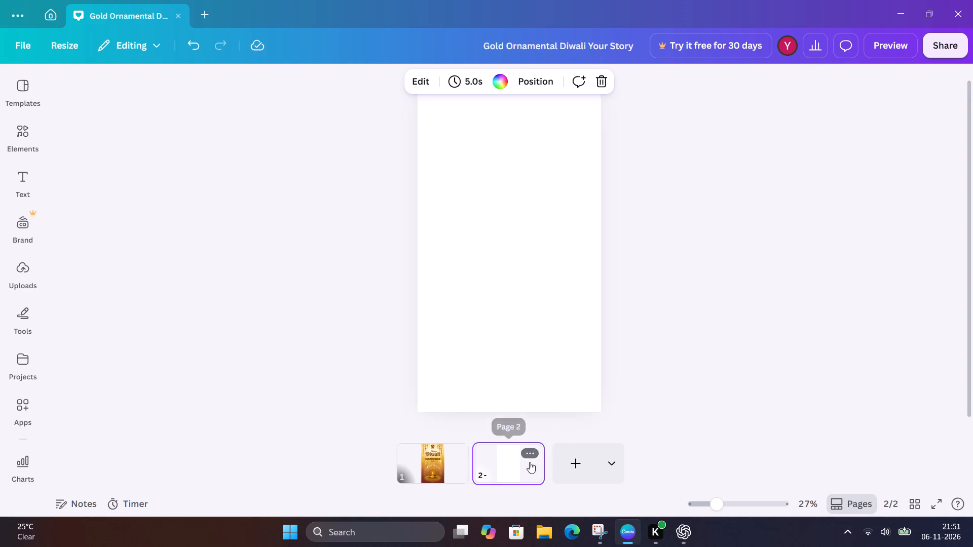
# Paste the generated Happy Choti Diwali Eco Club poster image onto blank page 2.
pyautogui.click(517, 171)
pyautogui.rightClick(517, 171)
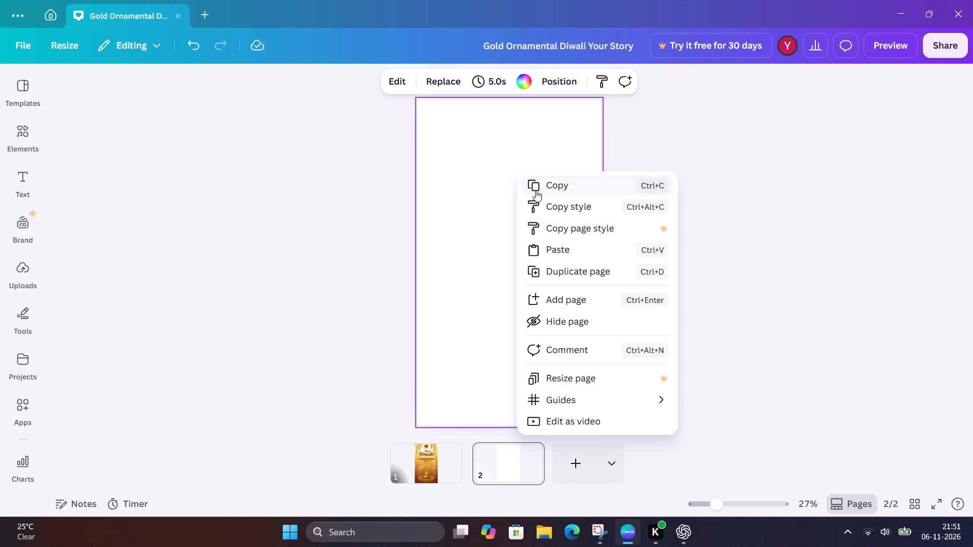
pyautogui.click(572, 241)
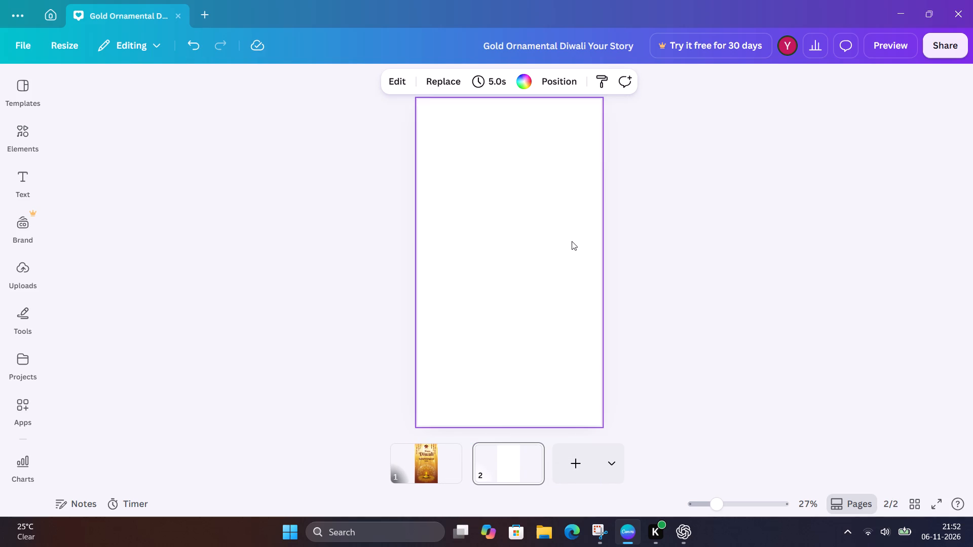
pyautogui.click(489, 246)
pyautogui.moveTo(489, 246); pyautogui.dragTo(584, 335)
pyautogui.click(584, 335)
pyautogui.rightClick(584, 335)
pyautogui.click(557, 358)
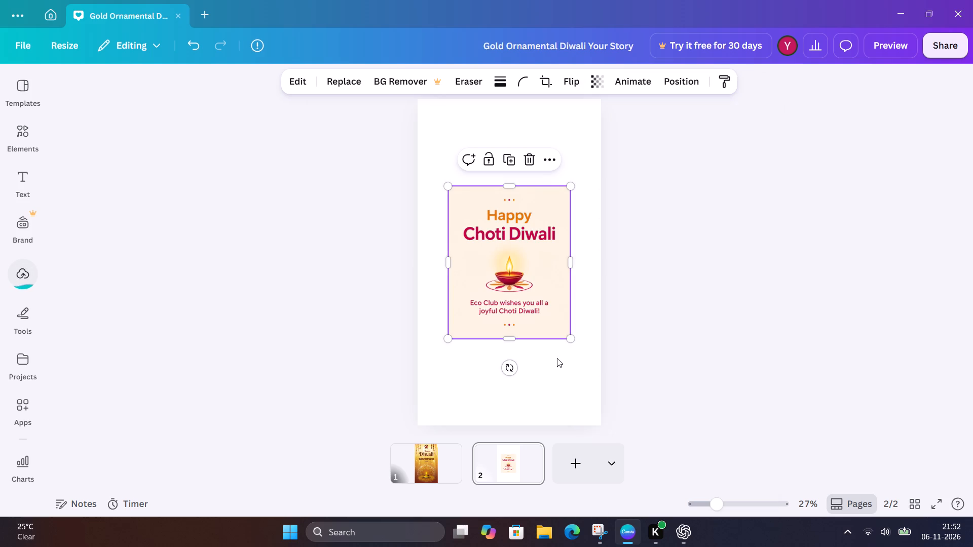
# Enlarge the pasted poster image proportionally until it extends past both sides of page 2.
pyautogui.moveTo(569, 341); pyautogui.dragTo(587, 401)
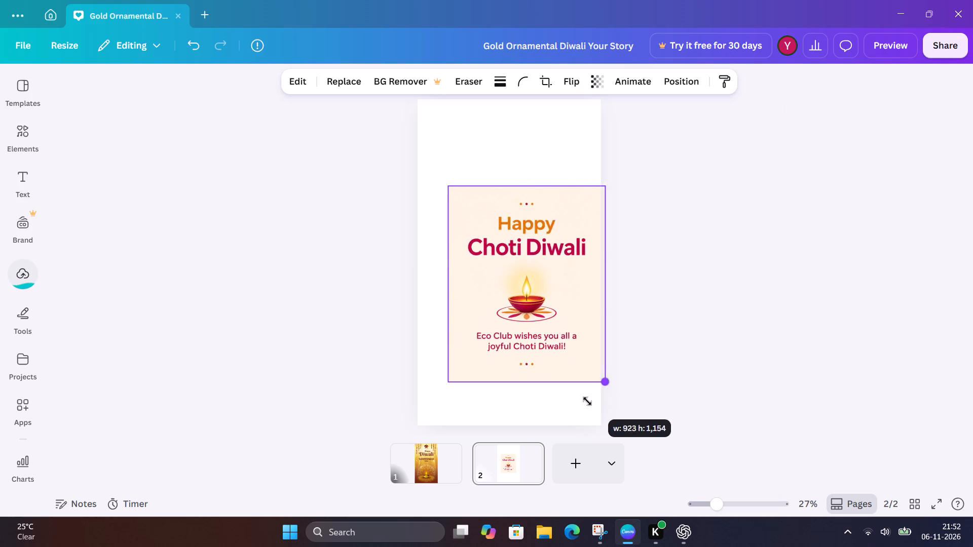
pyautogui.moveTo(587, 401); pyautogui.dragTo(586, 406)
pyautogui.moveTo(450, 190); pyautogui.dragTo(438, 184)
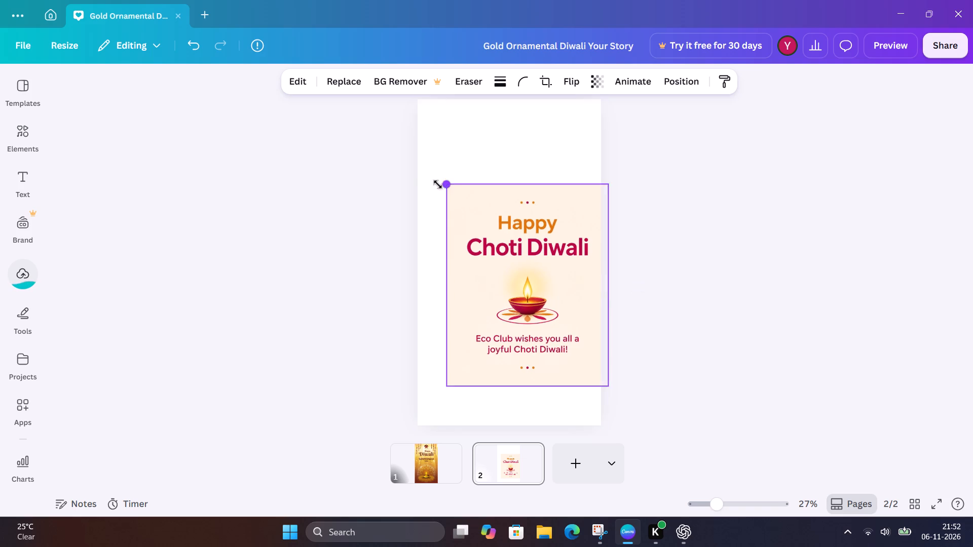
pyautogui.moveTo(438, 184); pyautogui.dragTo(411, 161)
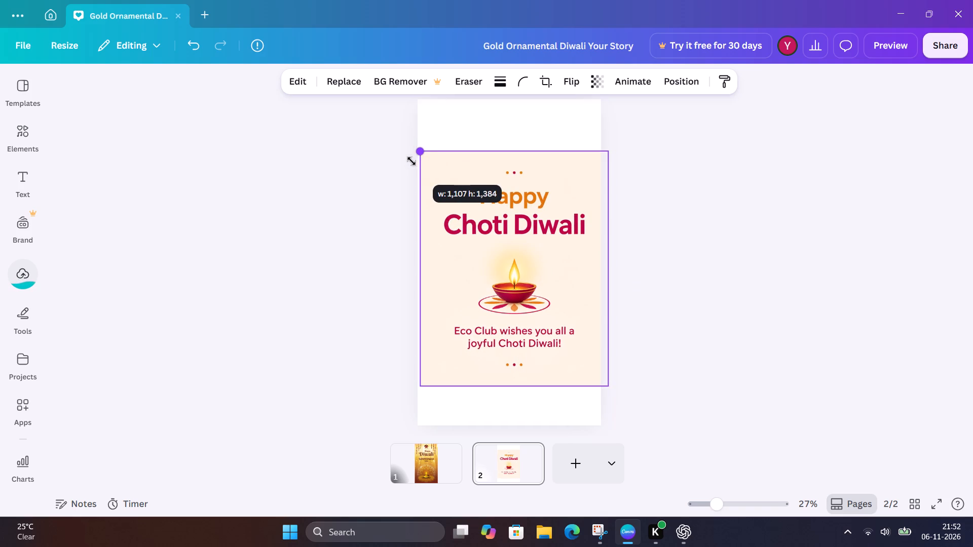
pyautogui.moveTo(411, 161); pyautogui.dragTo(403, 130)
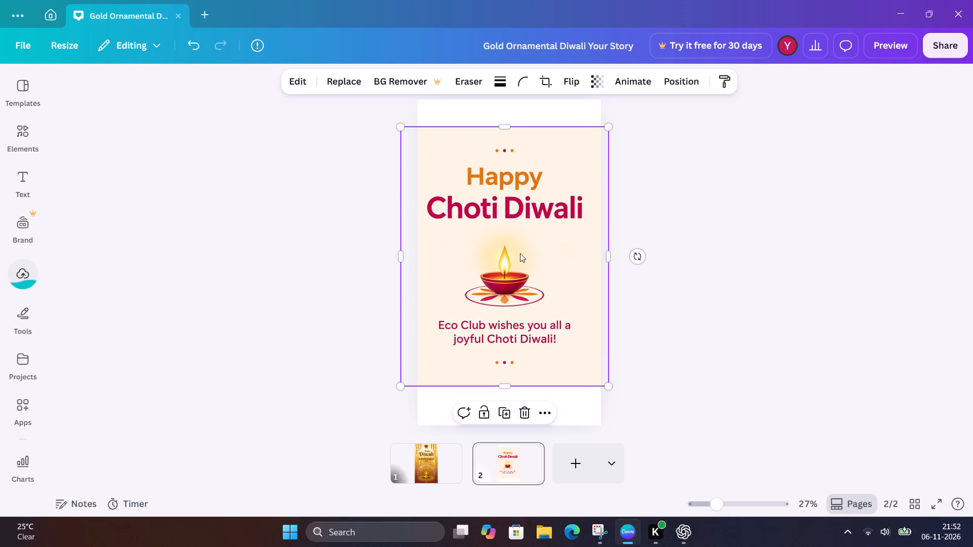
# Shift the poster image up on page 2 and extend its lower edge to cover more of the page height.
pyautogui.moveTo(531, 253); pyautogui.dragTo(531, 218)
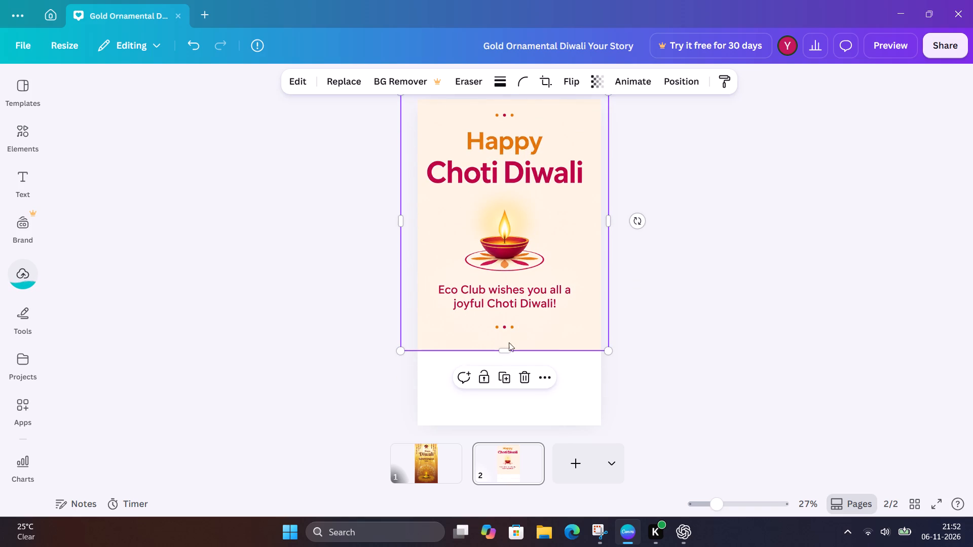
pyautogui.moveTo(502, 350); pyautogui.dragTo(521, 370)
pyautogui.moveTo(513, 350); pyautogui.dragTo(522, 381)
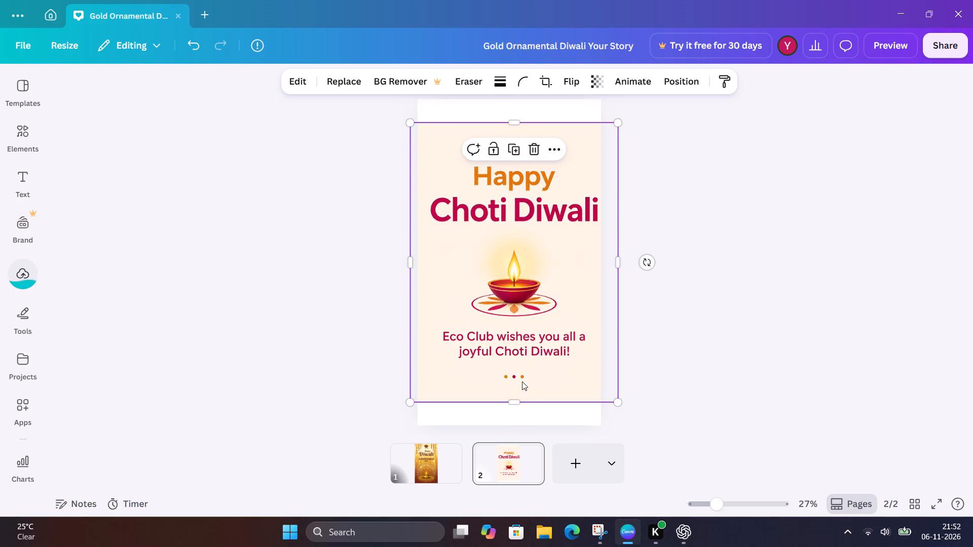
pyautogui.click(541, 410)
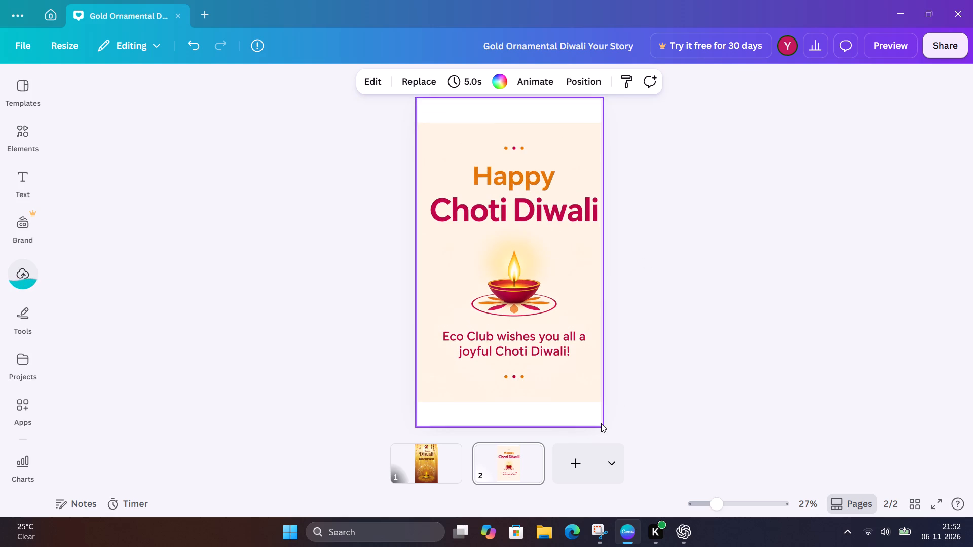
pyautogui.moveTo(601, 423); pyautogui.dragTo(620, 440)
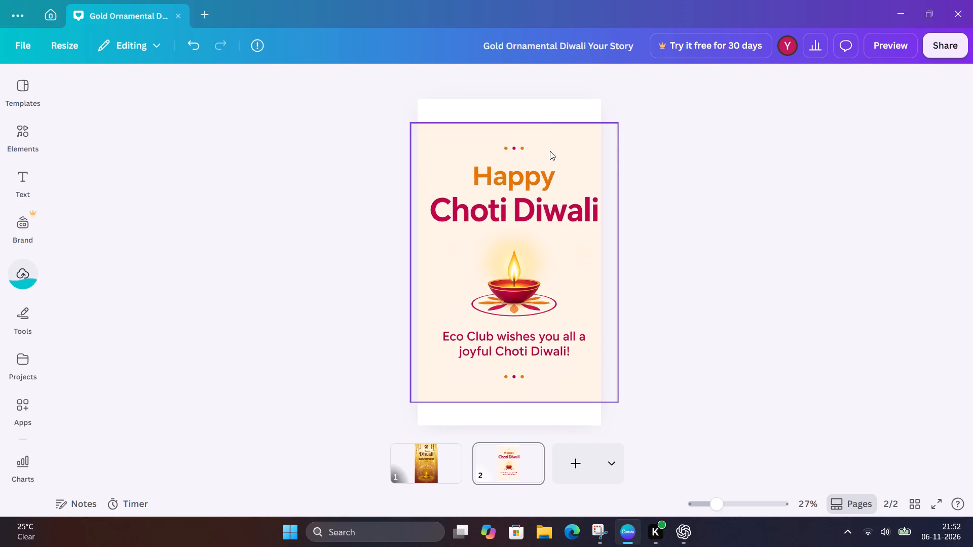
pyautogui.click(548, 109)
pyautogui.doubleClick(548, 109)
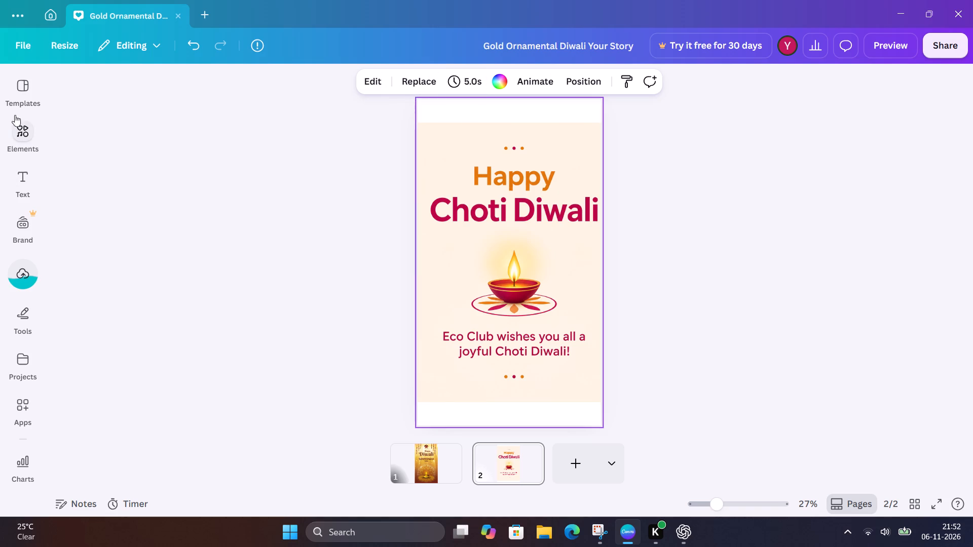
# Open the Elements library alongside the poster page.
pyautogui.click(18, 99)
pyautogui.click(21, 140)
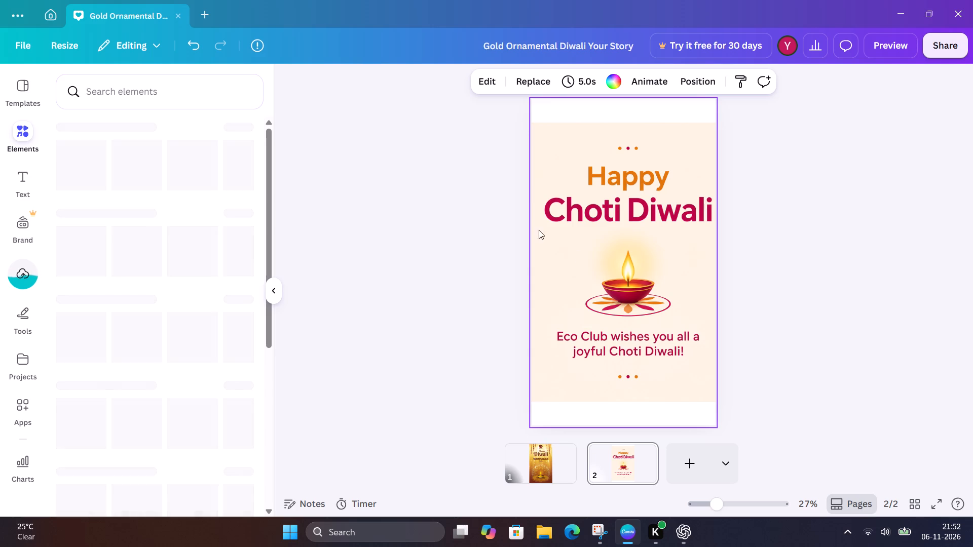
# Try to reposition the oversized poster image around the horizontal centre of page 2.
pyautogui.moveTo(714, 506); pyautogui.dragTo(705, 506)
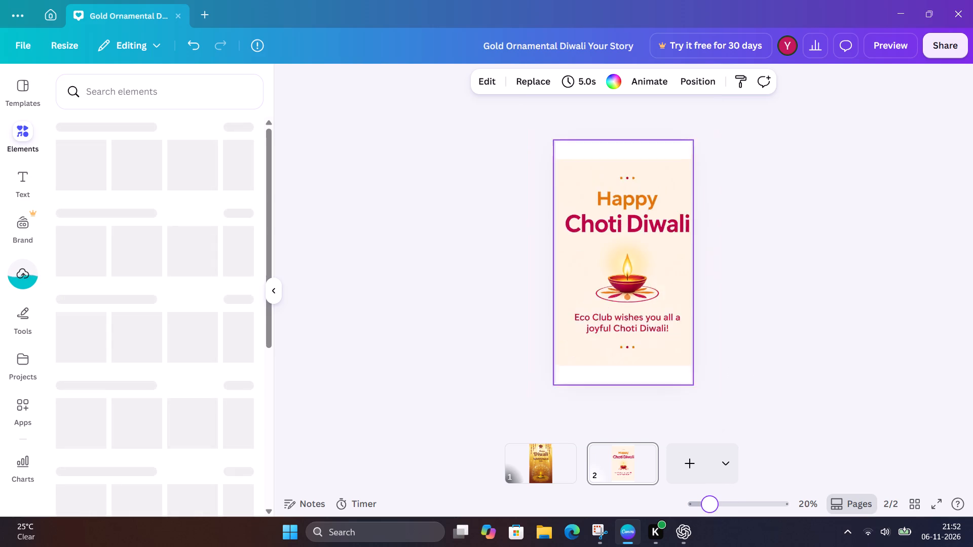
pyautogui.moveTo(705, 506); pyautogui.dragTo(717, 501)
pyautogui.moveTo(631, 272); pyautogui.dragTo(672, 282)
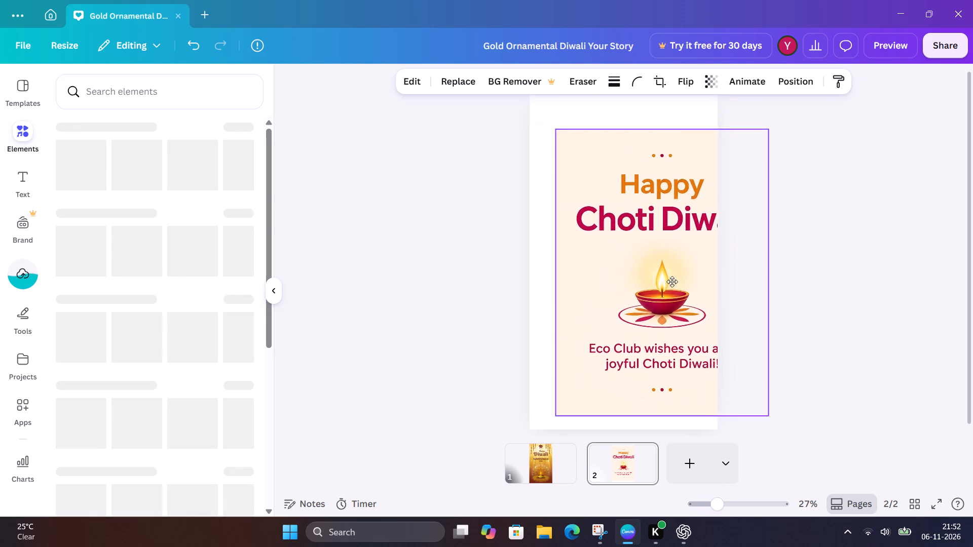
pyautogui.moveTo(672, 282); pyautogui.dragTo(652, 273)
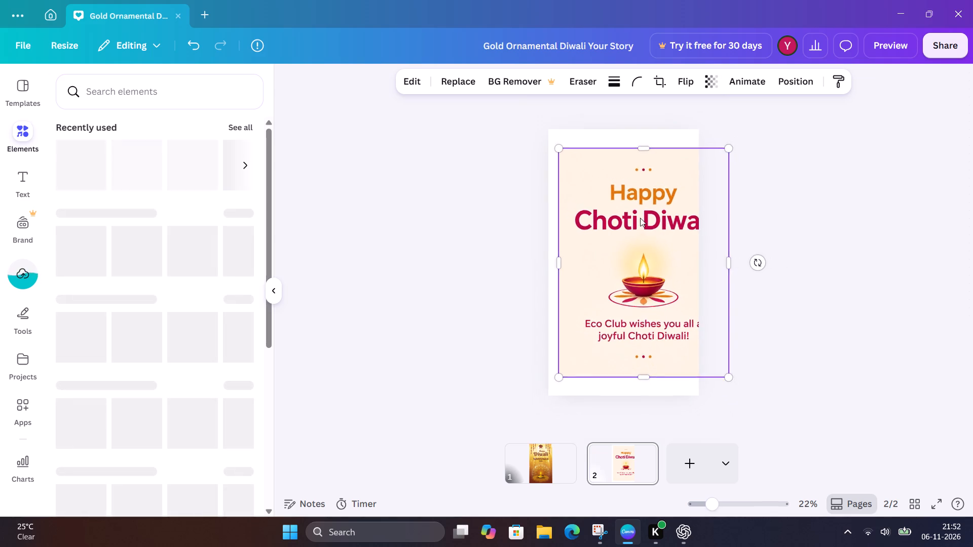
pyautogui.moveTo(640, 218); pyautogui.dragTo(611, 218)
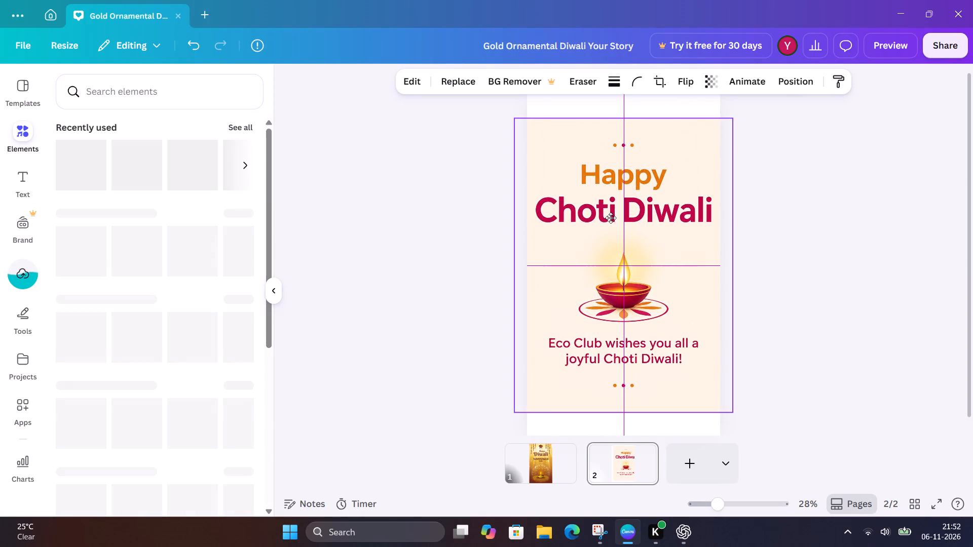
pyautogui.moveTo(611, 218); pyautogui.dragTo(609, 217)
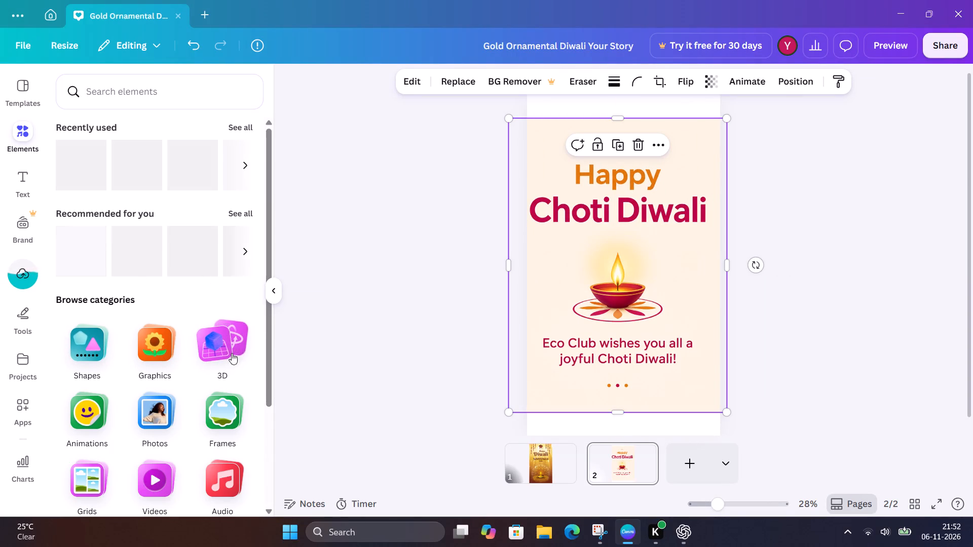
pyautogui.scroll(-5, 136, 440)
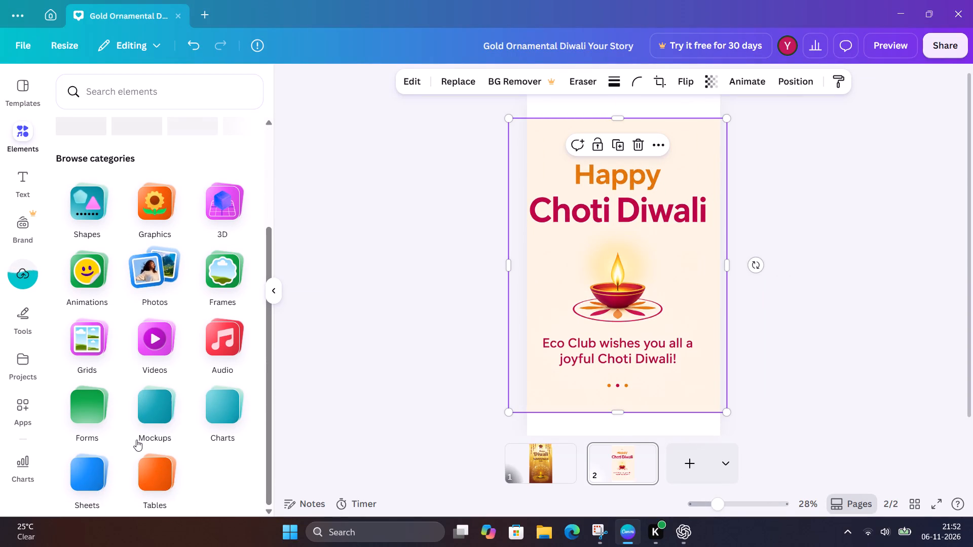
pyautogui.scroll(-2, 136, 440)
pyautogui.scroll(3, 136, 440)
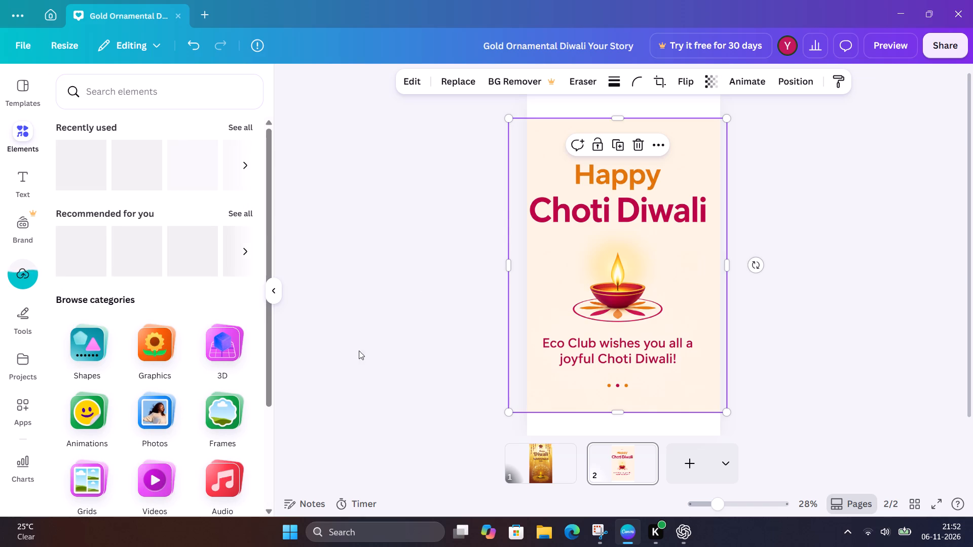
# Shrink the poster image to the page's full width and align it with the top edge of page 2.
pyautogui.moveTo(671, 277); pyautogui.dragTo(687, 266)
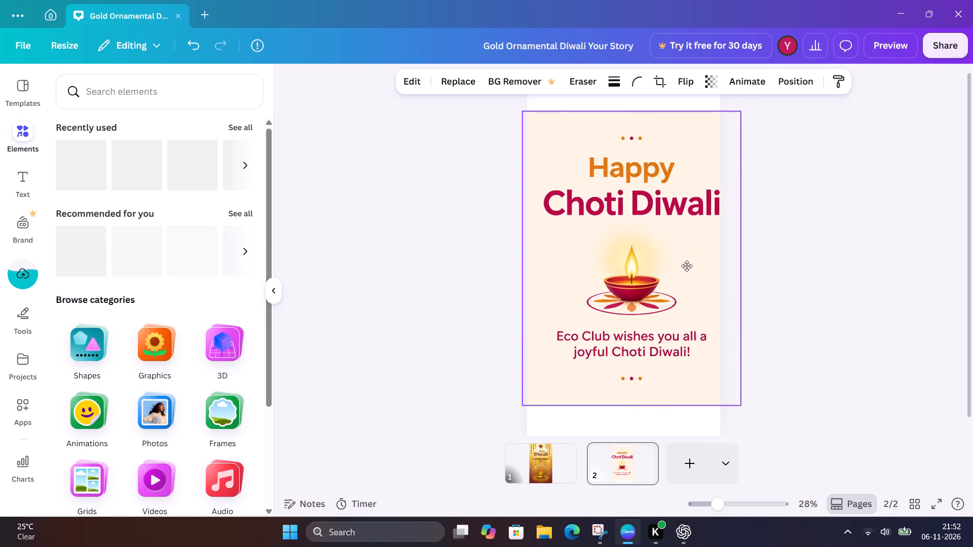
pyautogui.moveTo(687, 266); pyautogui.dragTo(678, 258)
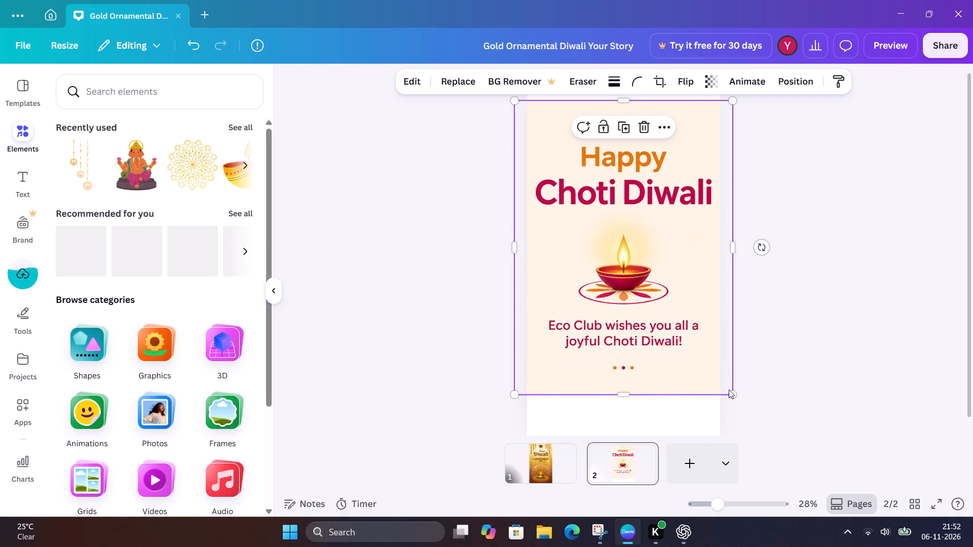
pyautogui.moveTo(729, 389); pyautogui.dragTo(695, 364)
pyautogui.moveTo(629, 268); pyautogui.dragTo(642, 271)
pyautogui.scroll(2, 642, 271)
pyautogui.moveTo(615, 283); pyautogui.dragTo(615, 277)
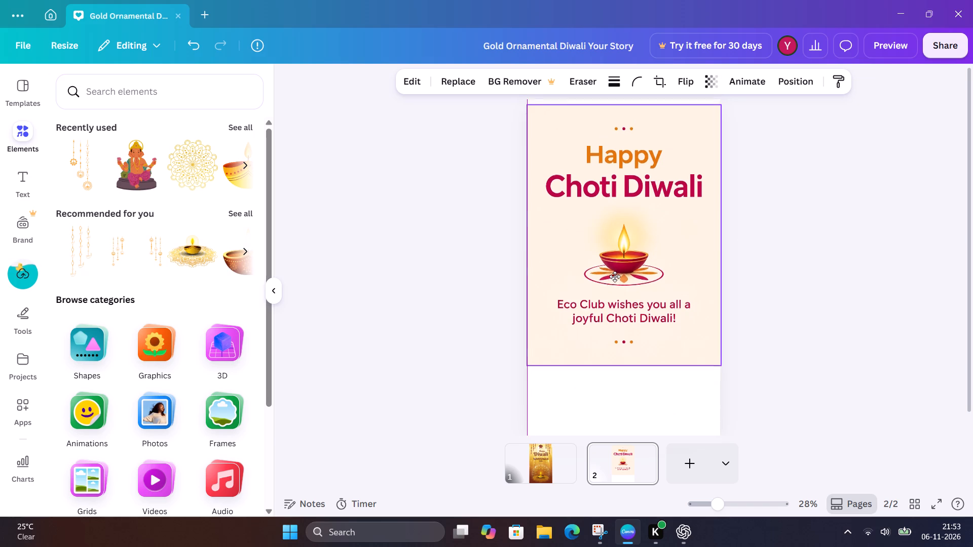
pyautogui.moveTo(615, 277); pyautogui.dragTo(615, 272)
pyautogui.click(723, 386)
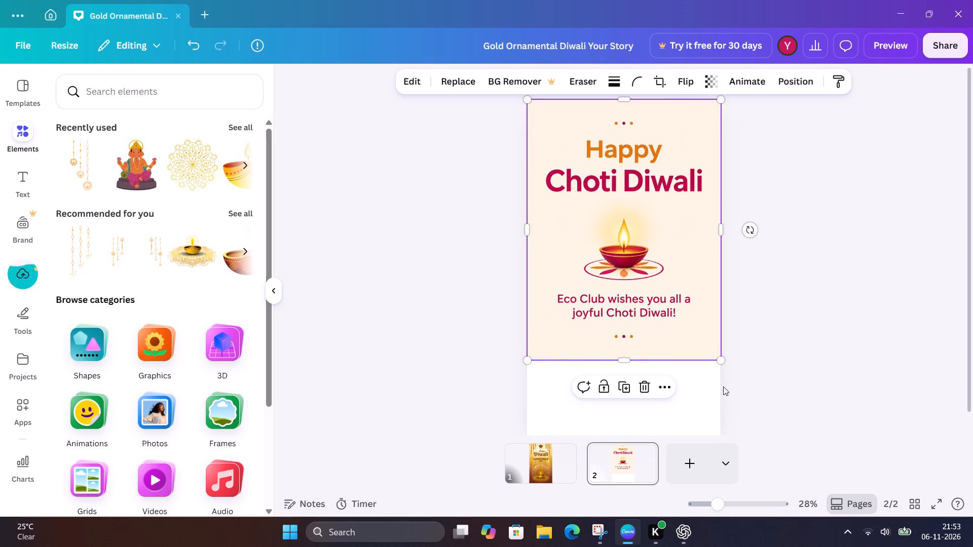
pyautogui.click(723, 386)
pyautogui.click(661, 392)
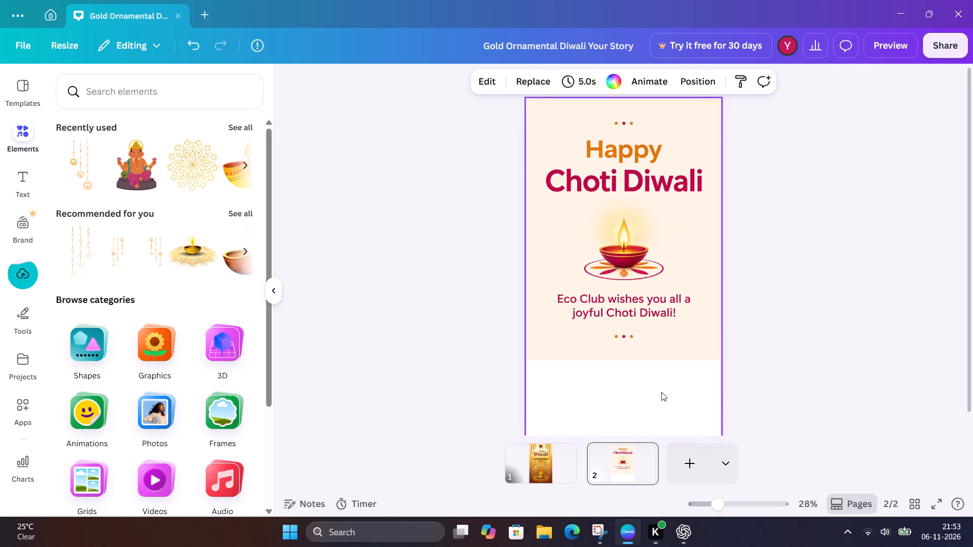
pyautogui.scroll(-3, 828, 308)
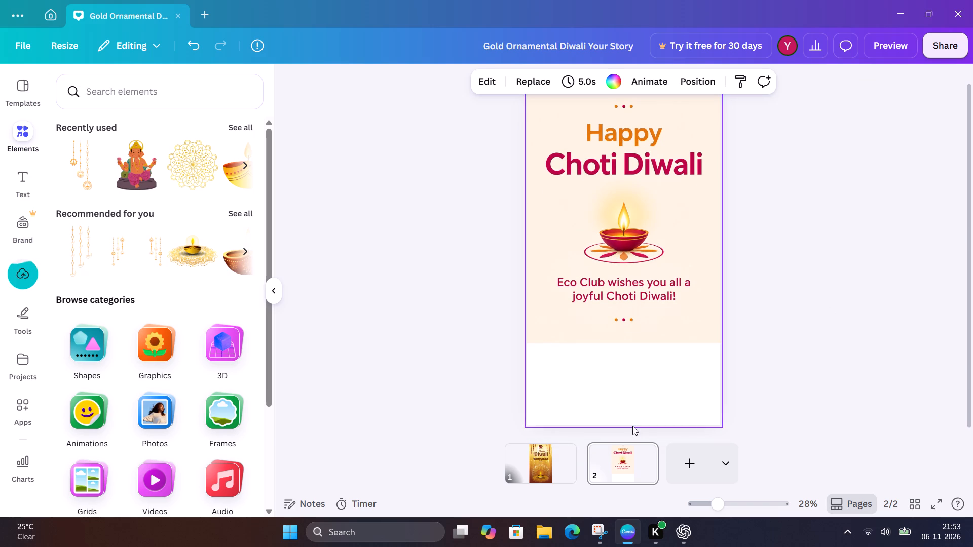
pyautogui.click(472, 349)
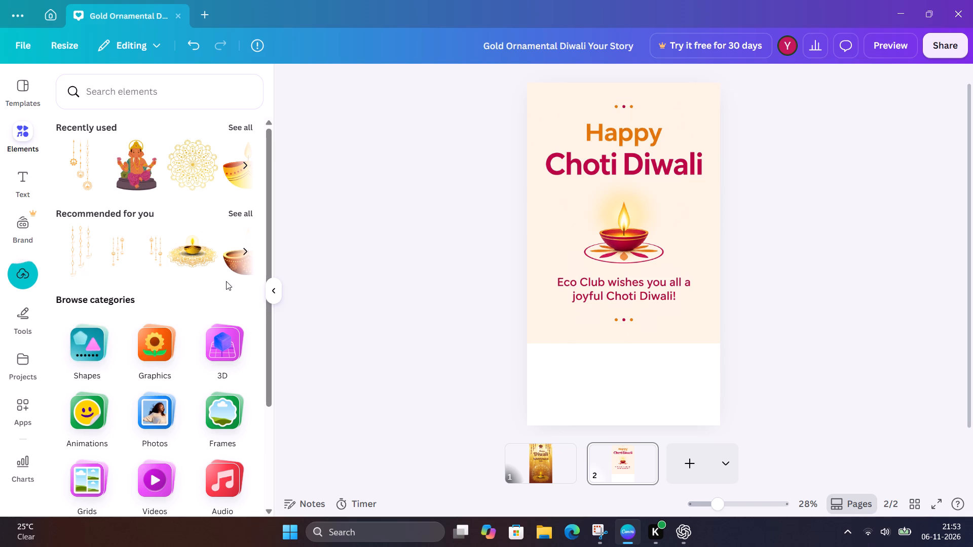
# Browse the element categories, including Shapes, for something to use with the poster image.
pyautogui.scroll(-4, 226, 281)
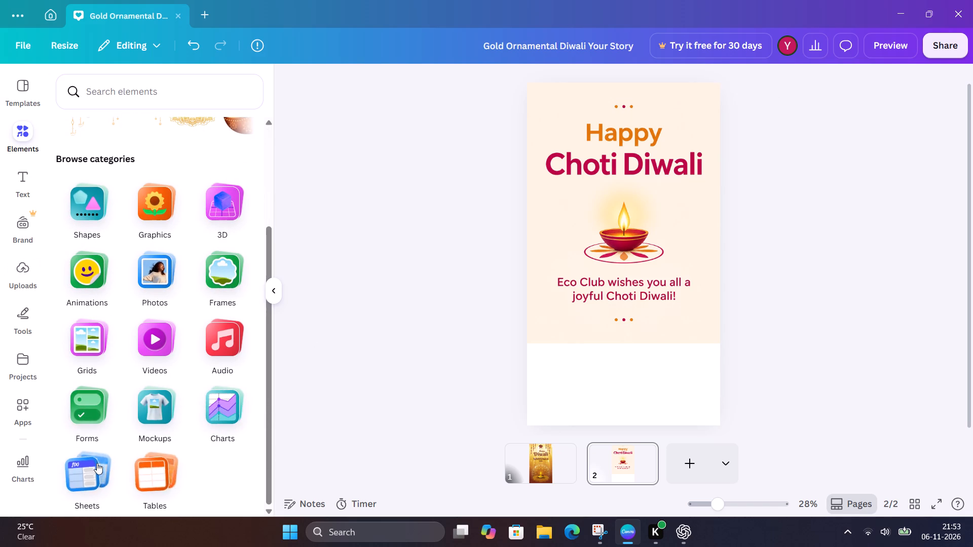
pyautogui.scroll(-3, 111, 476)
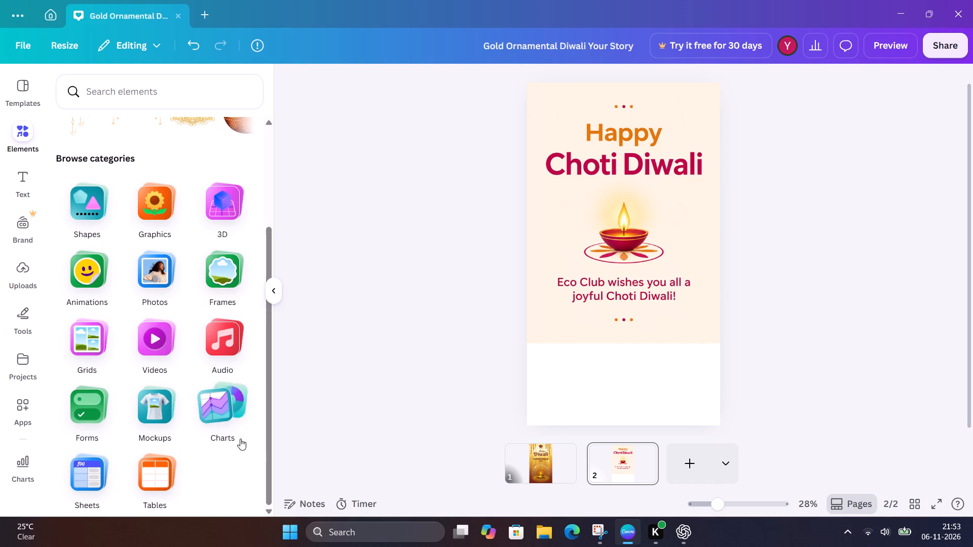
pyautogui.click(593, 214)
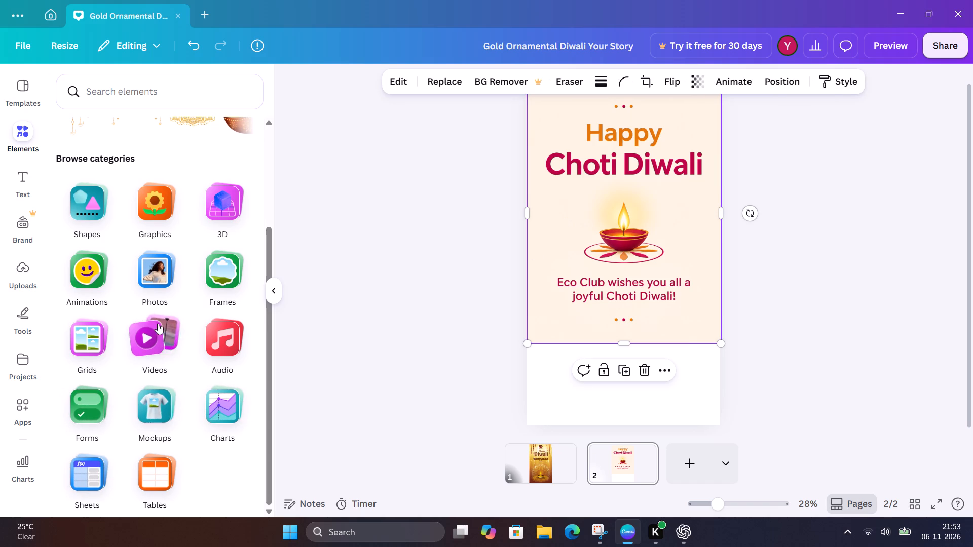
pyautogui.click(87, 200)
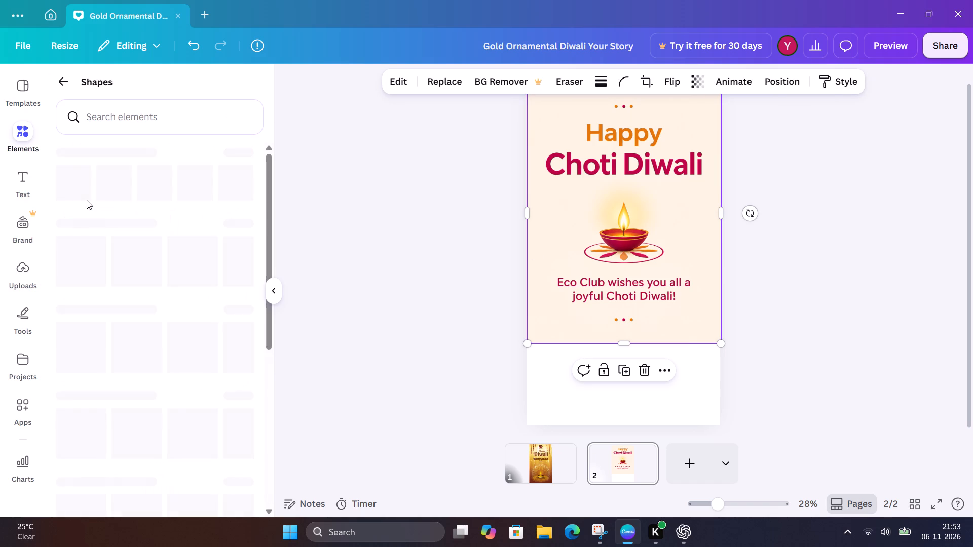
pyautogui.click(21, 126)
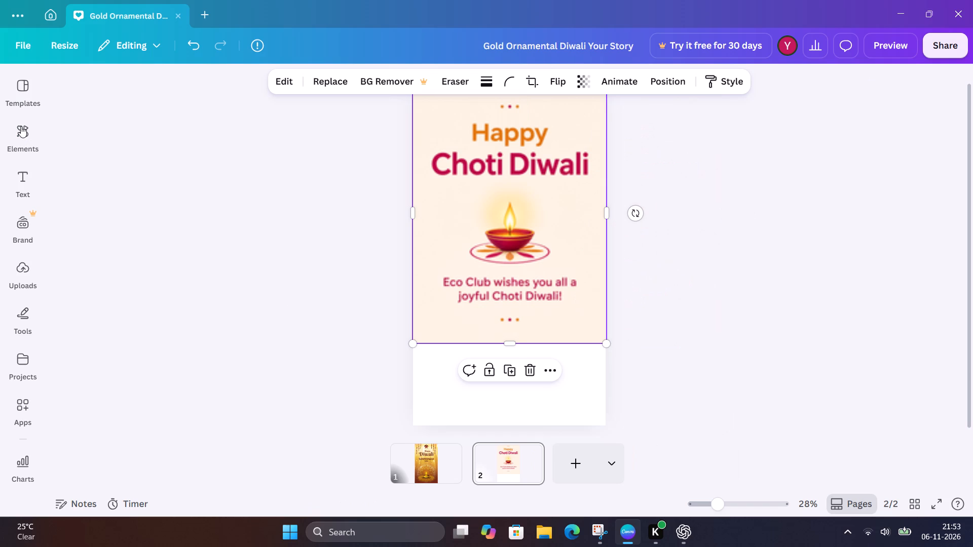
pyautogui.click(21, 126)
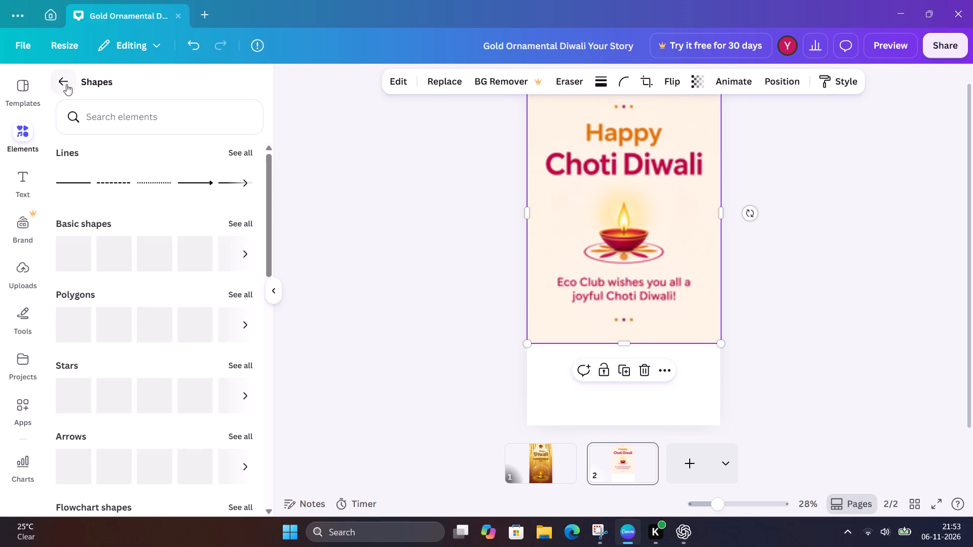
pyautogui.click(66, 84)
pyautogui.scroll(-5, 140, 353)
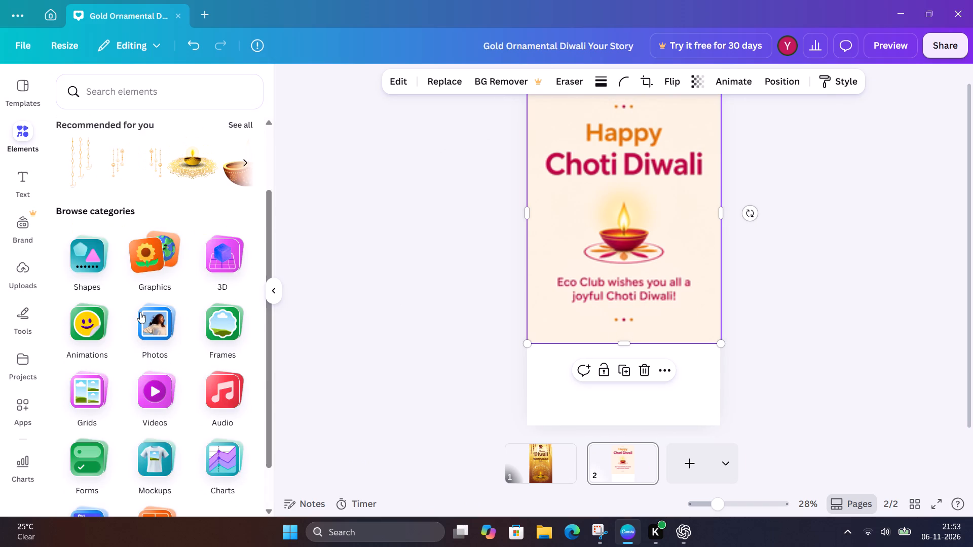
# Search the Elements library for "magic" and look through the results, including the graphics-only results.
pyautogui.click(139, 83)
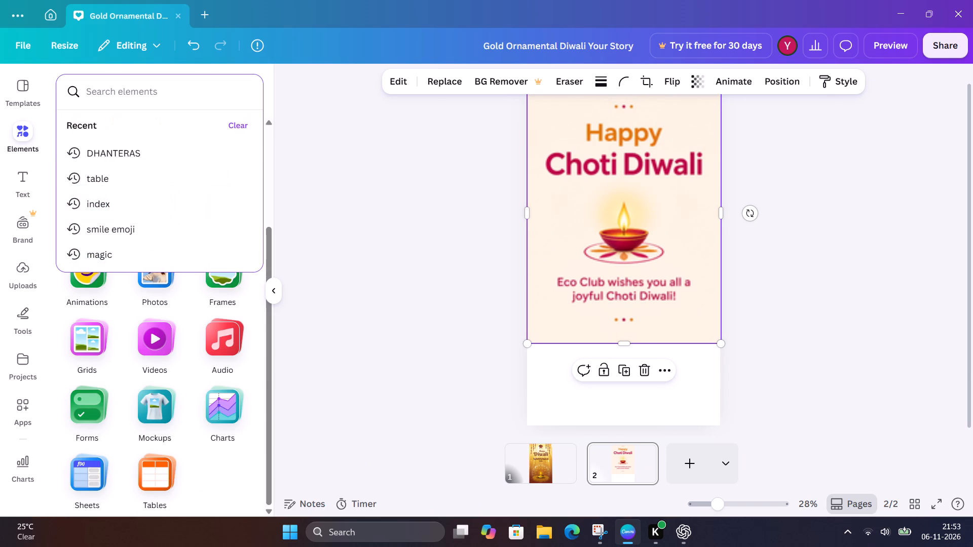
pyautogui.click(139, 256)
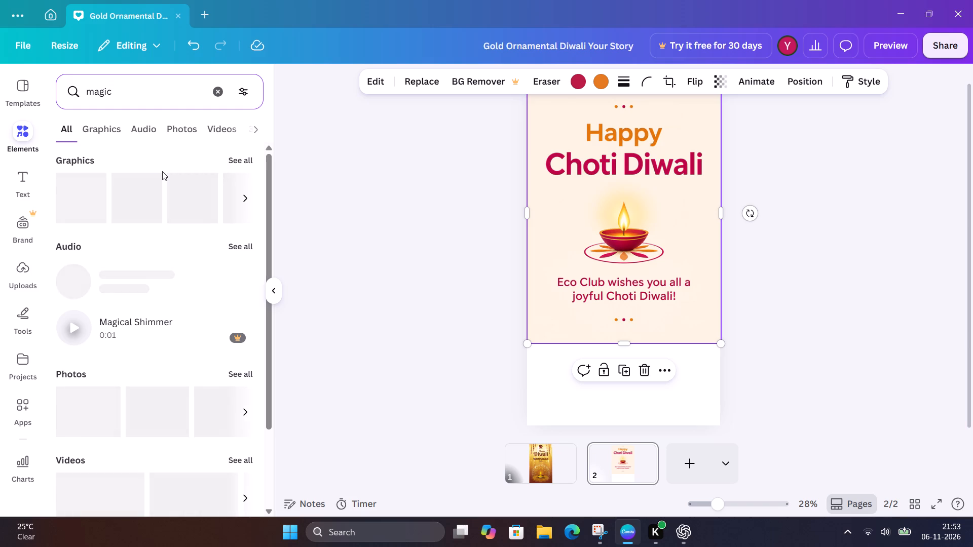
pyautogui.scroll(1, 196, 278)
pyautogui.scroll(-6, 196, 278)
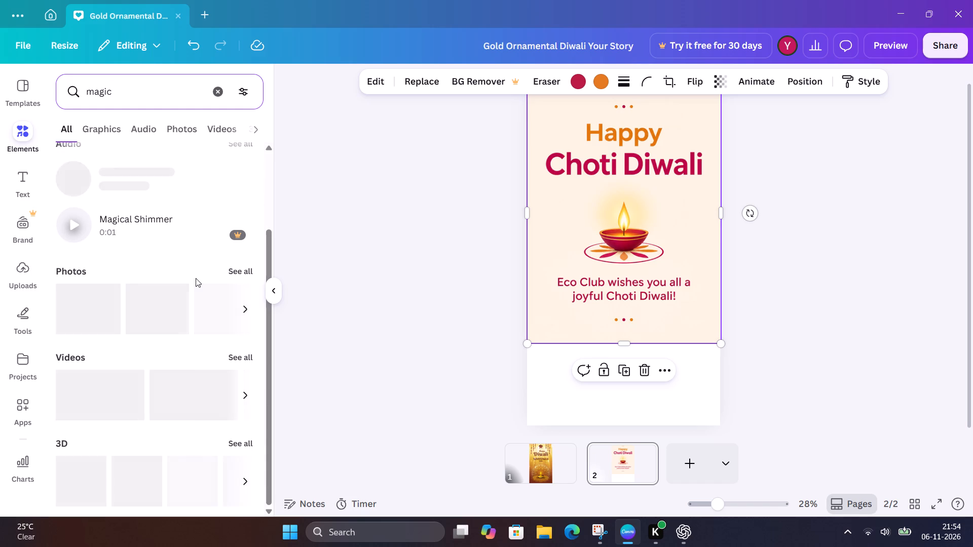
pyautogui.scroll(-1, 196, 278)
pyautogui.scroll(5, 196, 278)
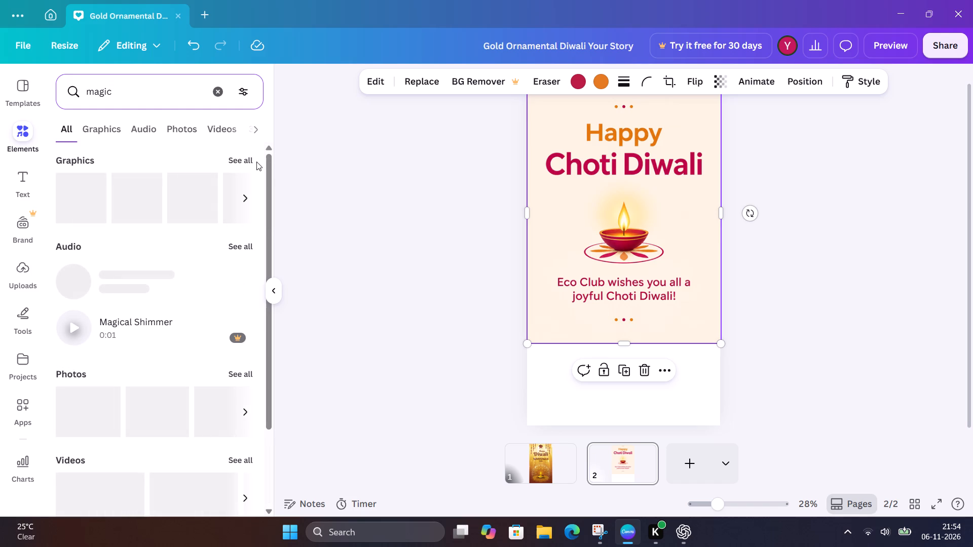
pyautogui.moveTo(272, 162); pyautogui.dragTo(265, 207)
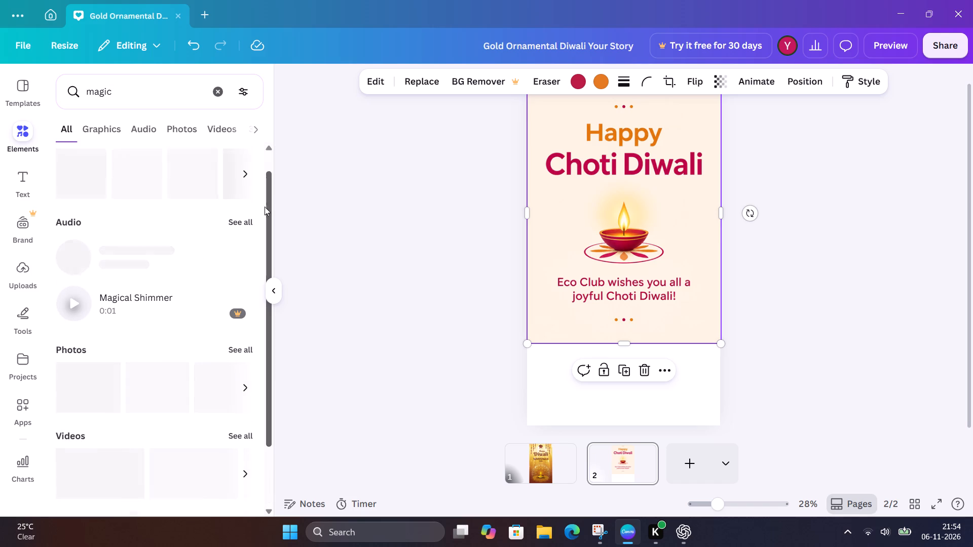
pyautogui.moveTo(265, 207); pyautogui.dragTo(295, 0)
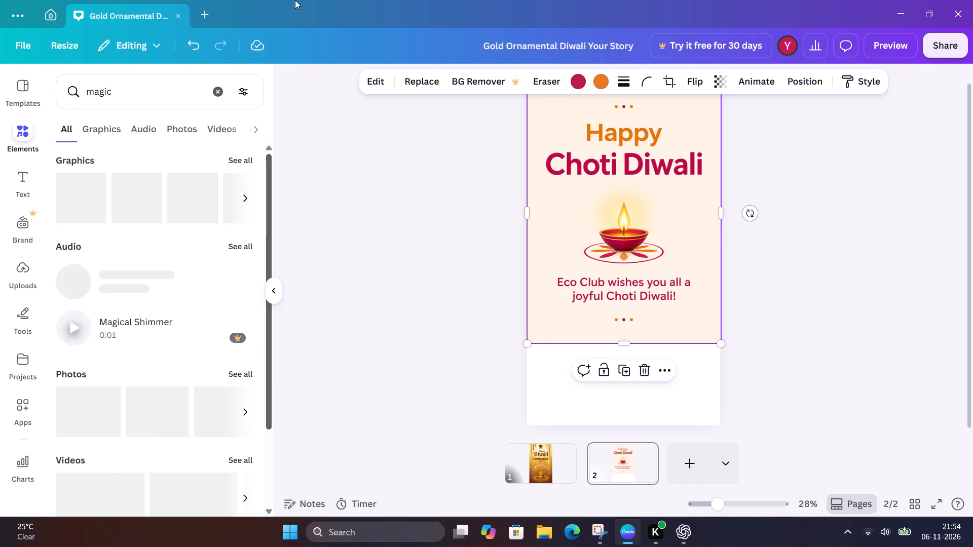
pyautogui.moveTo(295, 0); pyautogui.dragTo(283, 51)
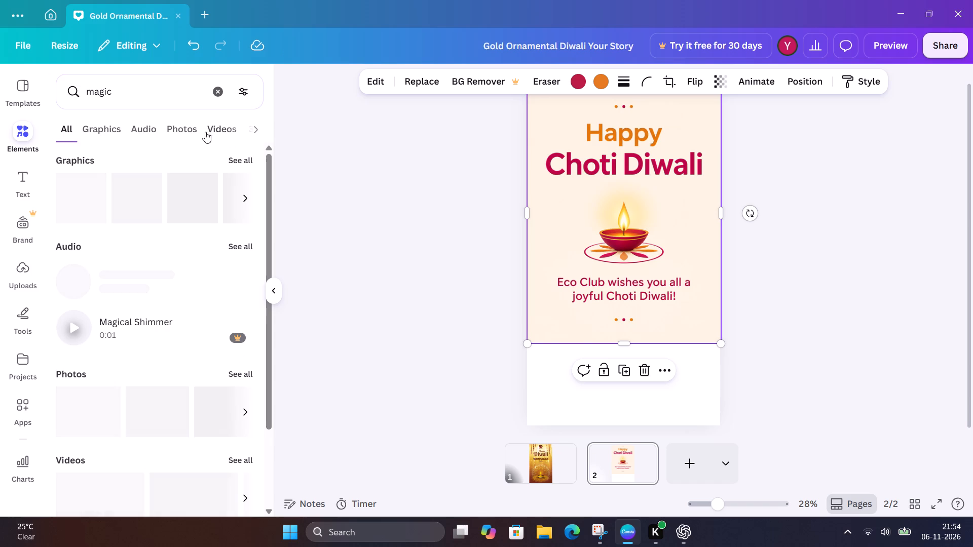
pyautogui.click(110, 136)
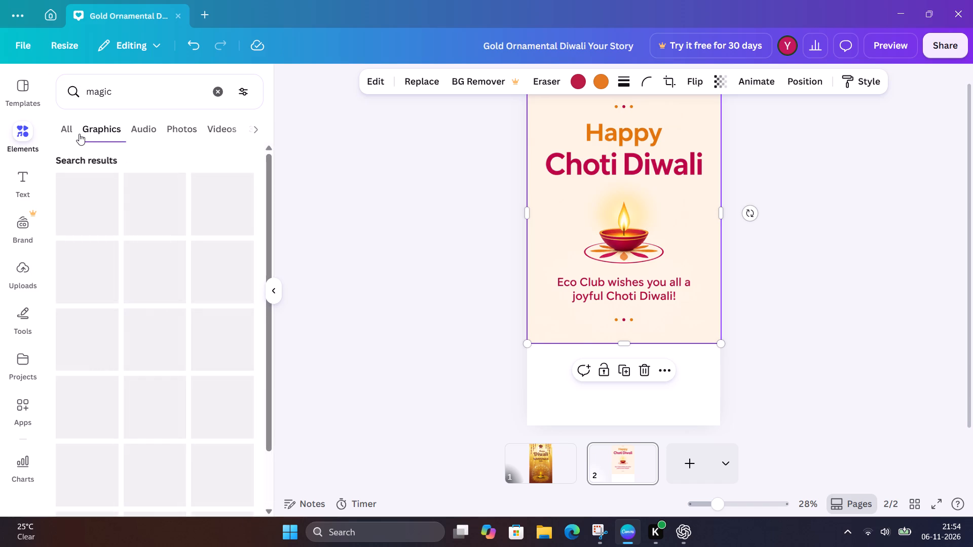
pyautogui.click(78, 133)
pyautogui.click(71, 133)
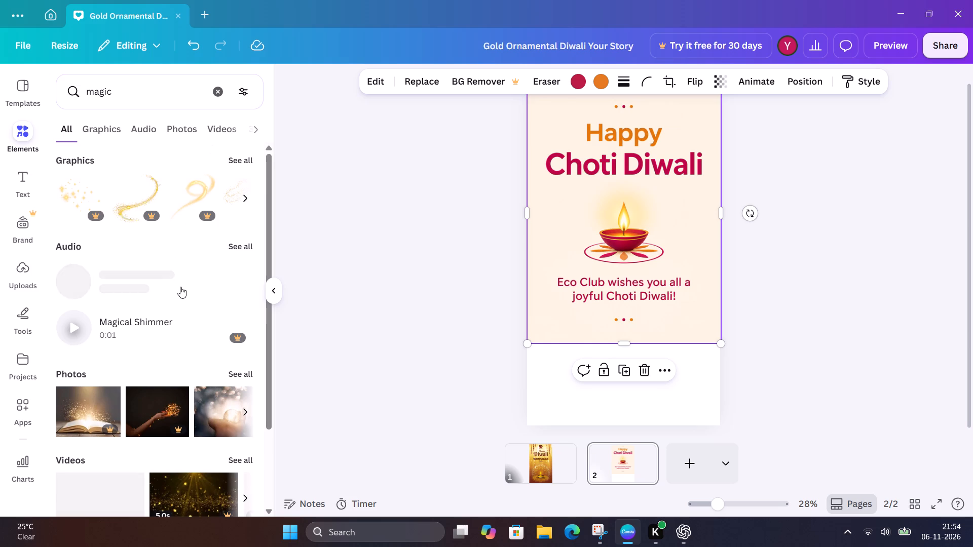
pyautogui.scroll(-4, 180, 287)
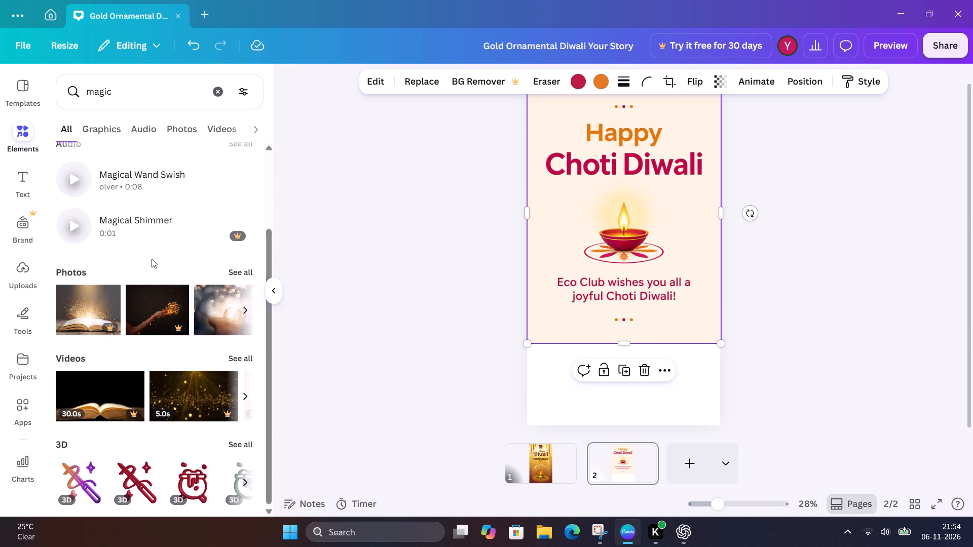
pyautogui.scroll(4, 152, 259)
pyautogui.scroll(-3, 152, 259)
pyautogui.scroll(5, 152, 259)
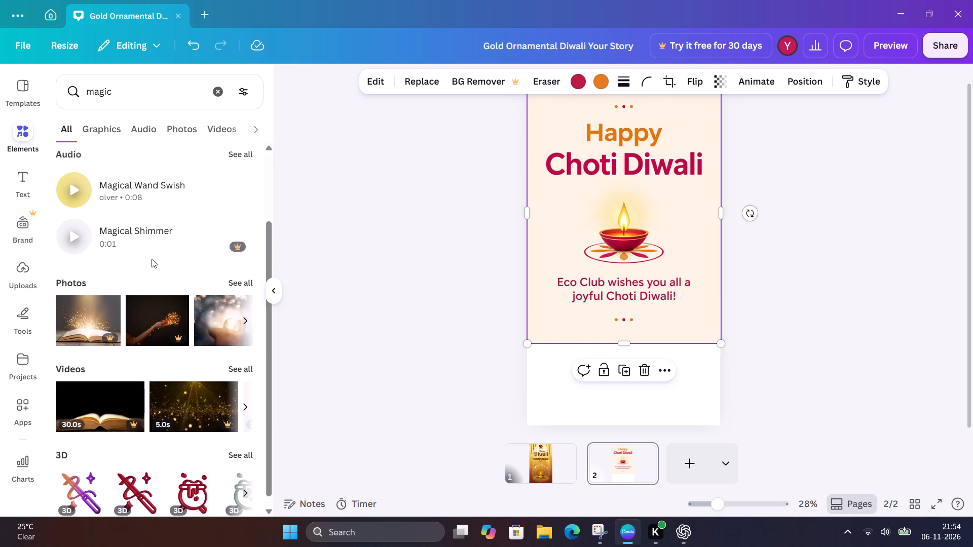
# Refine the Elements library search to "magic layers".
pyautogui.click(117, 92)
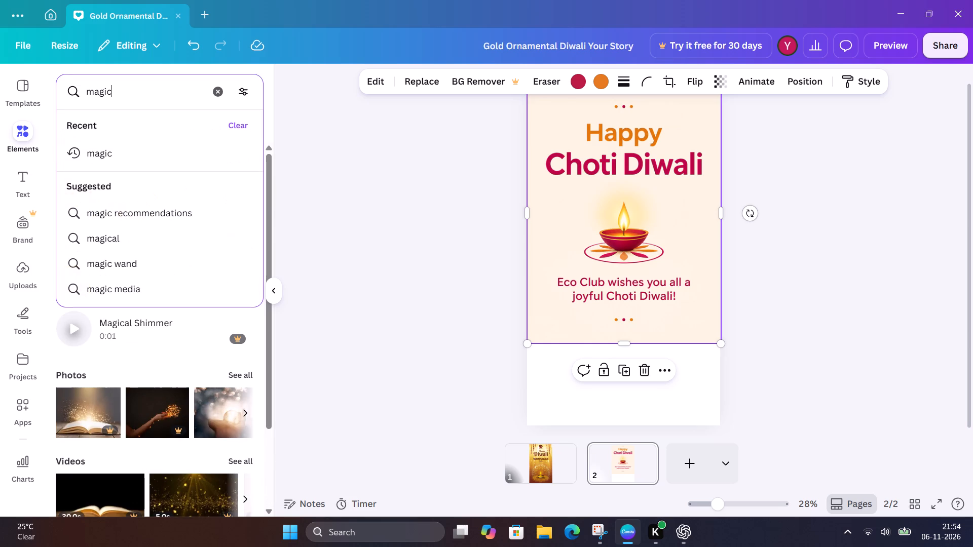
pyautogui.press('space')
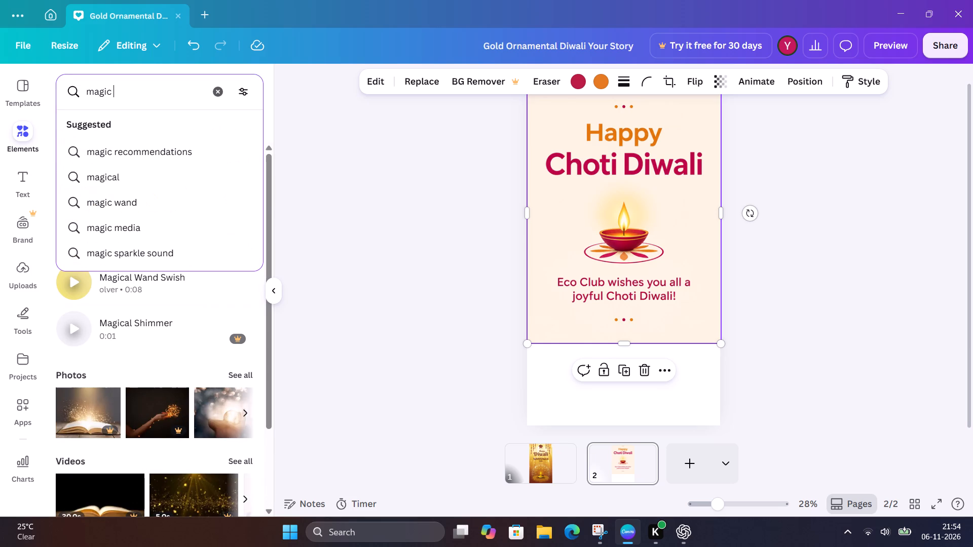
pyautogui.press('l')
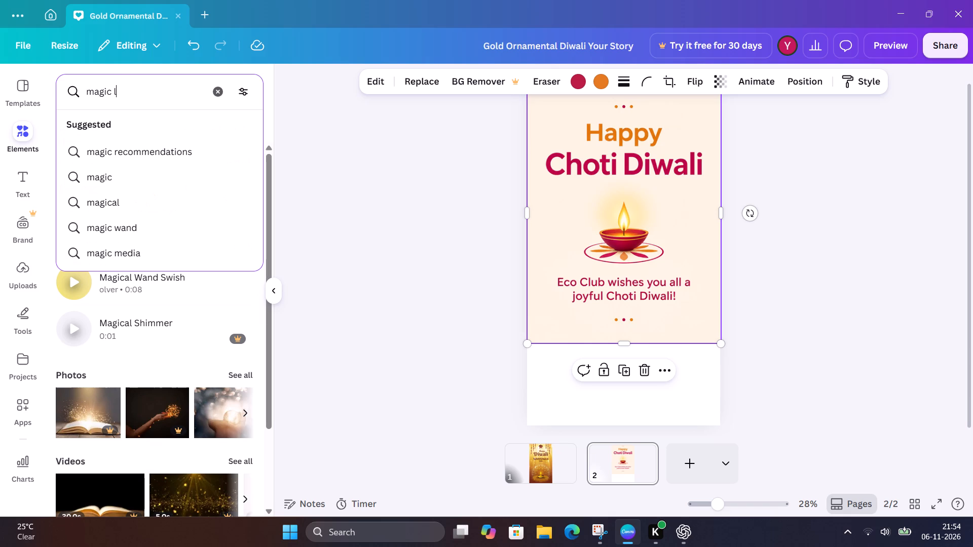
pyautogui.write('ayers')
pyautogui.press('Return')
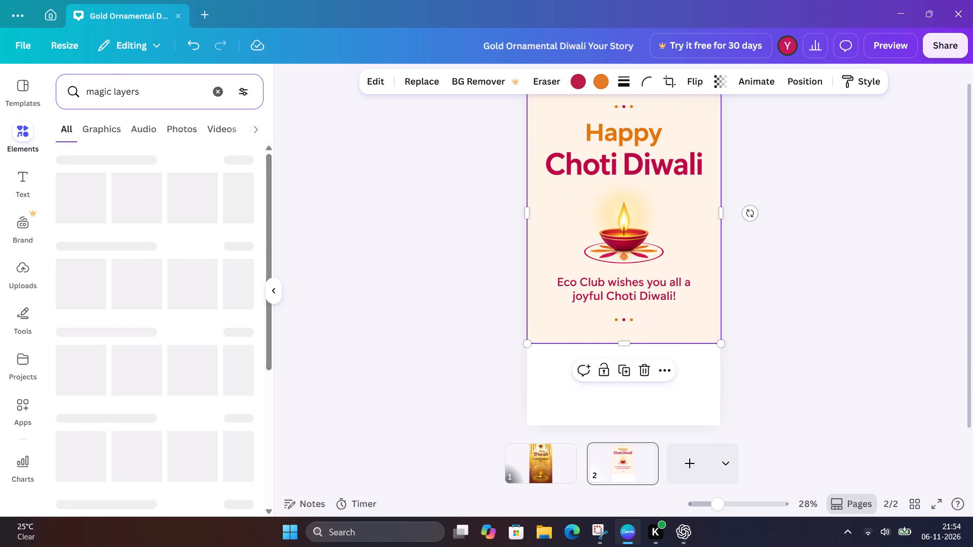
# Apply Magic Layers to the poster image on page 2 to split it into separate editable text and graphic elements.
pyautogui.click(380, 81)
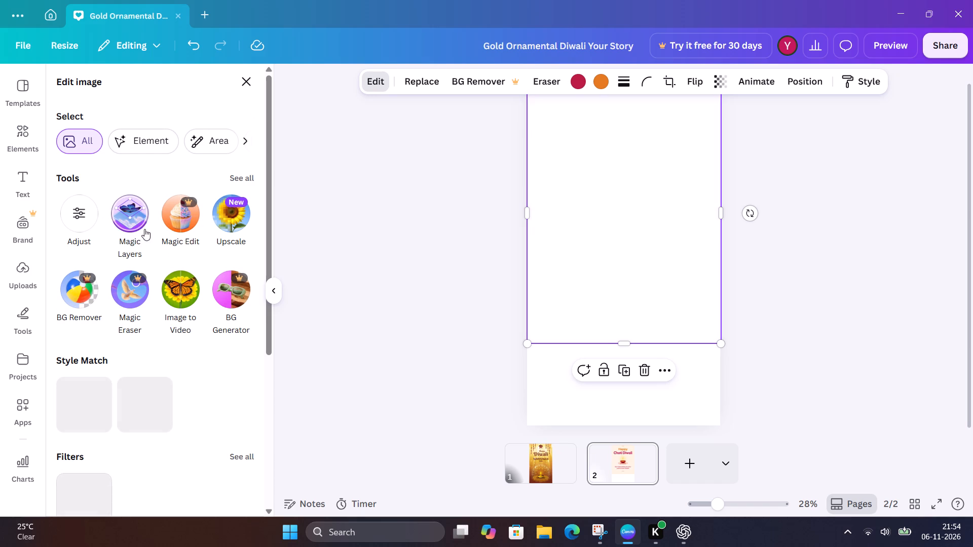
pyautogui.click(132, 211)
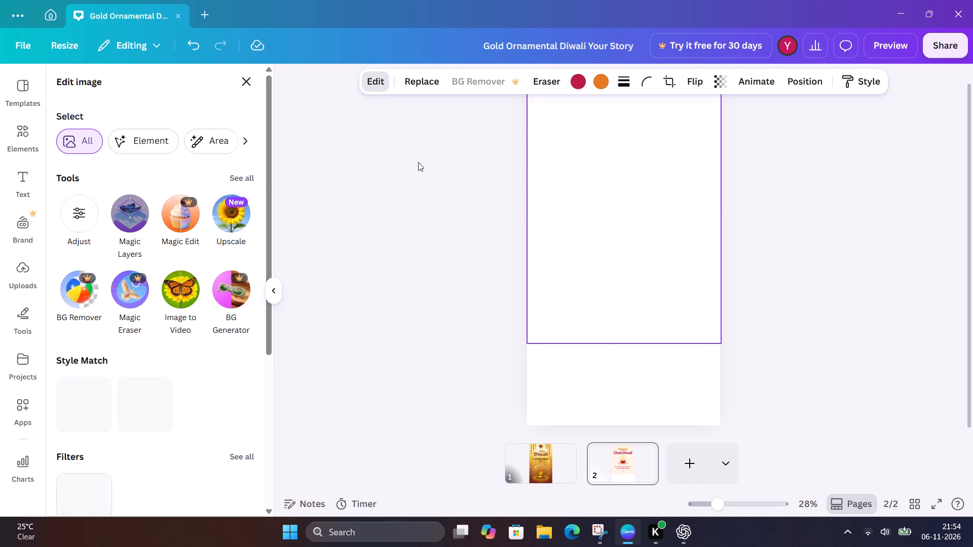
pyautogui.click(418, 162)
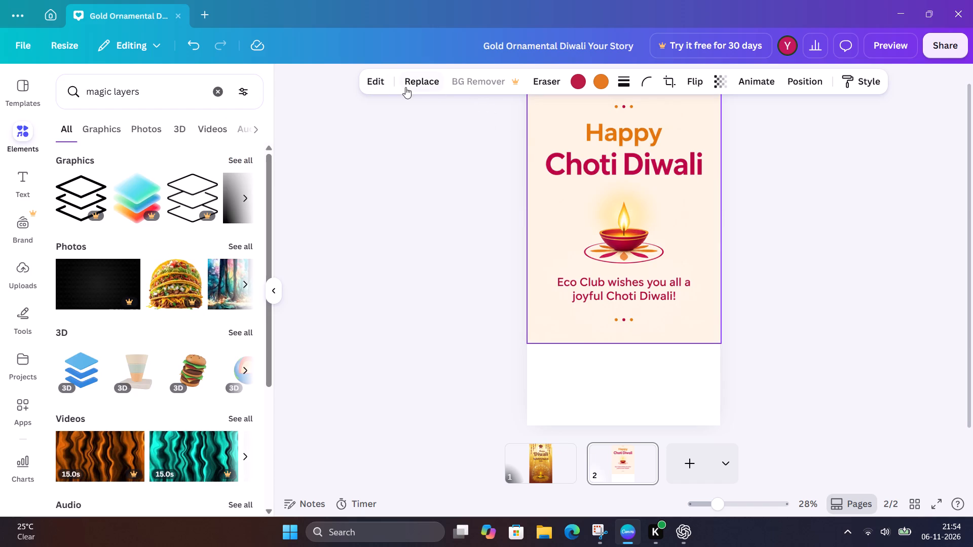
pyautogui.click(386, 87)
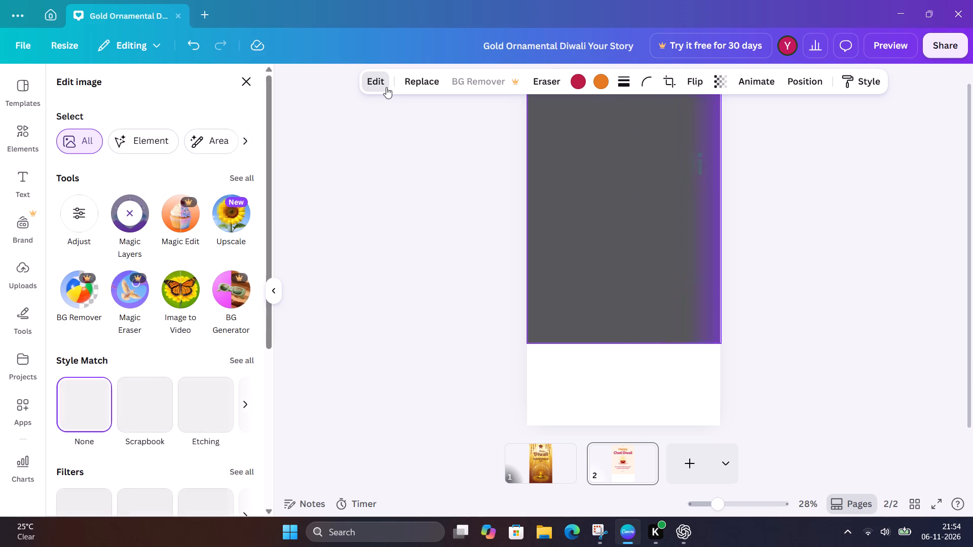
pyautogui.click(422, 171)
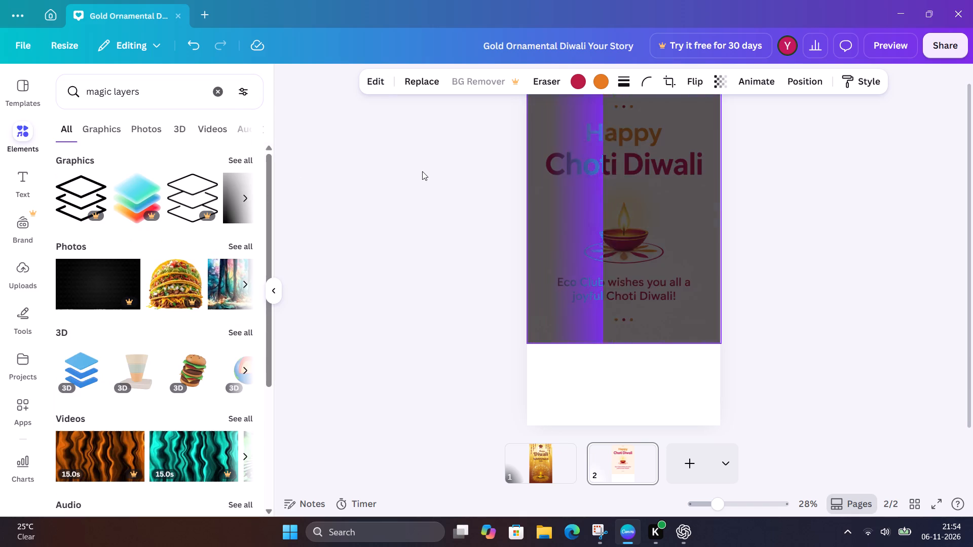
pyautogui.click(383, 160)
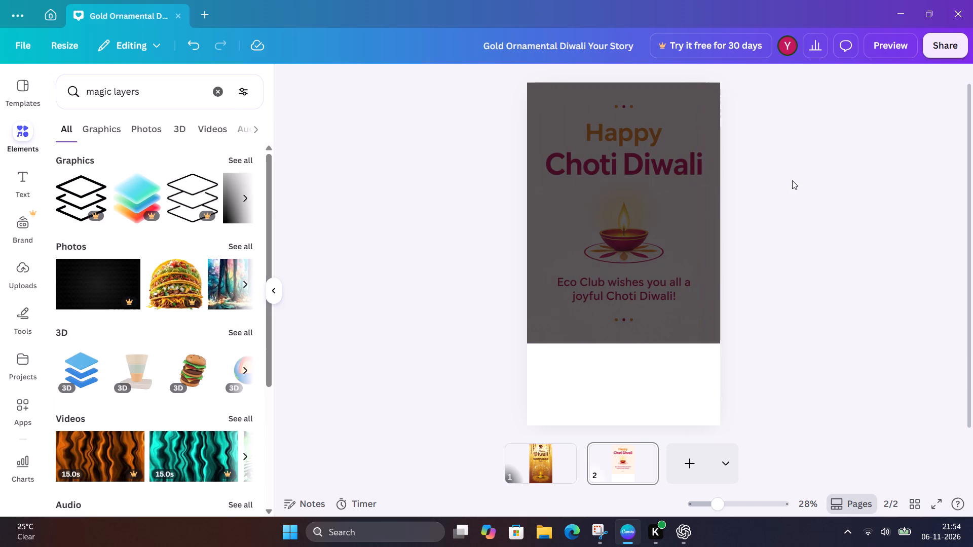
pyautogui.click(274, 290)
pyautogui.click(519, 210)
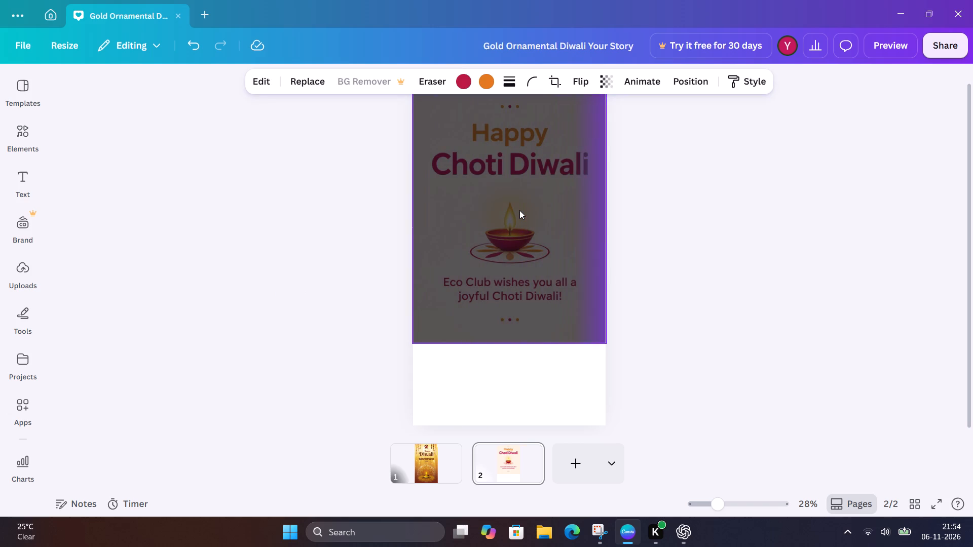
pyautogui.scroll(2, 519, 210)
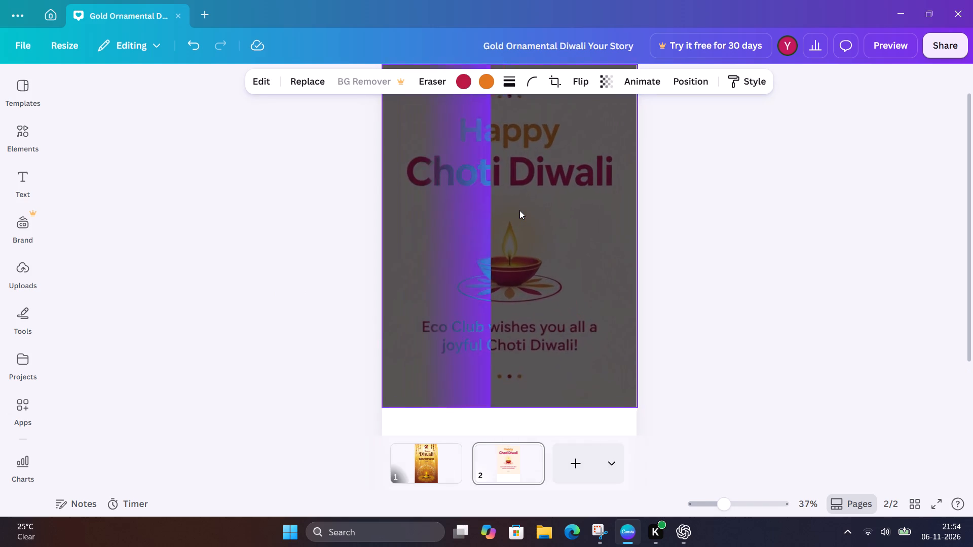
pyautogui.scroll(2, 519, 210)
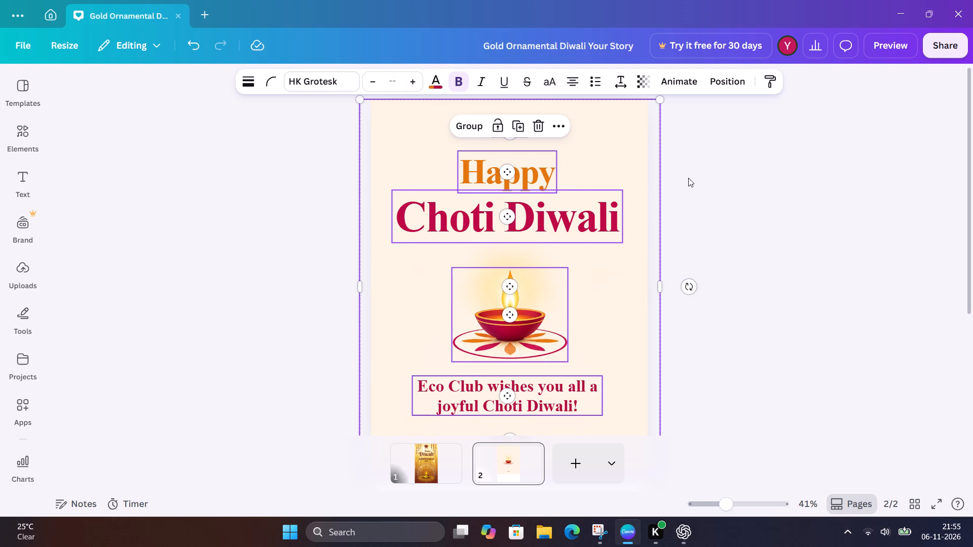
pyautogui.click(758, 191)
# Move the cream background down and enlarge it from opposite corners until it covers the whole story page.
pyautogui.click(556, 227)
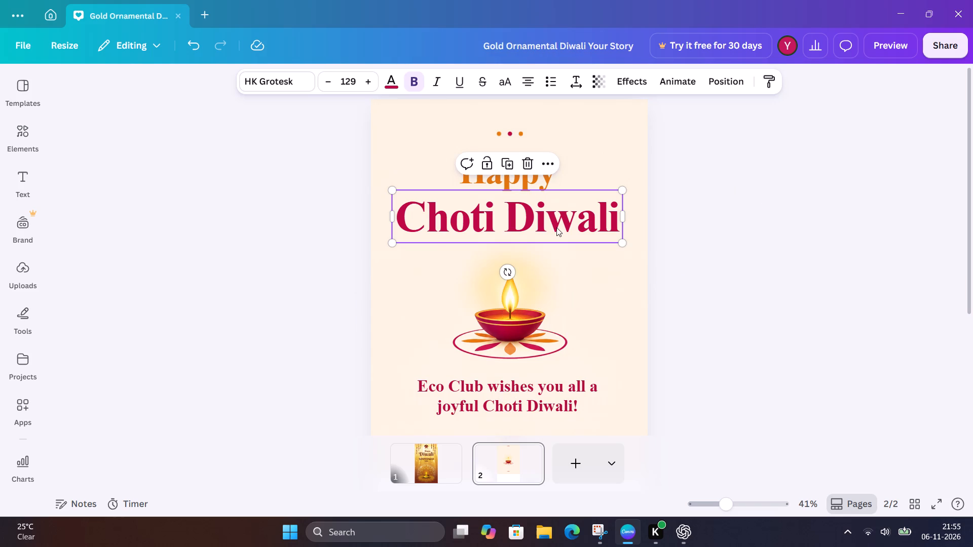
pyautogui.click(523, 180)
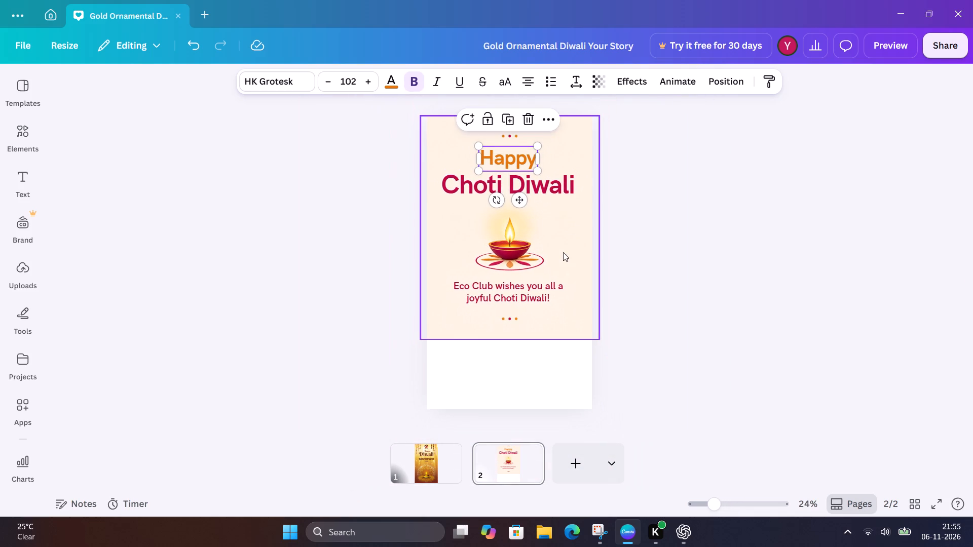
pyautogui.moveTo(616, 225); pyautogui.dragTo(616, 256)
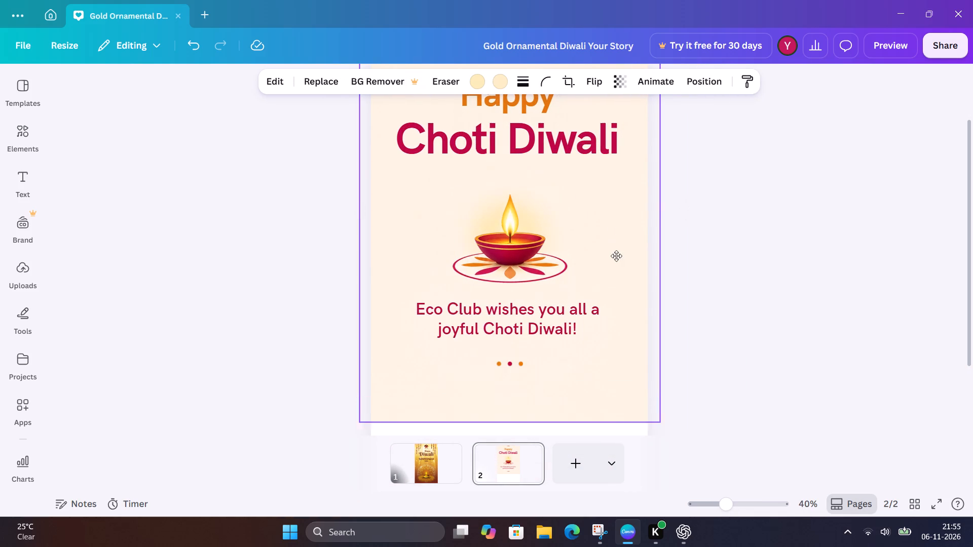
pyautogui.moveTo(616, 256); pyautogui.dragTo(618, 267)
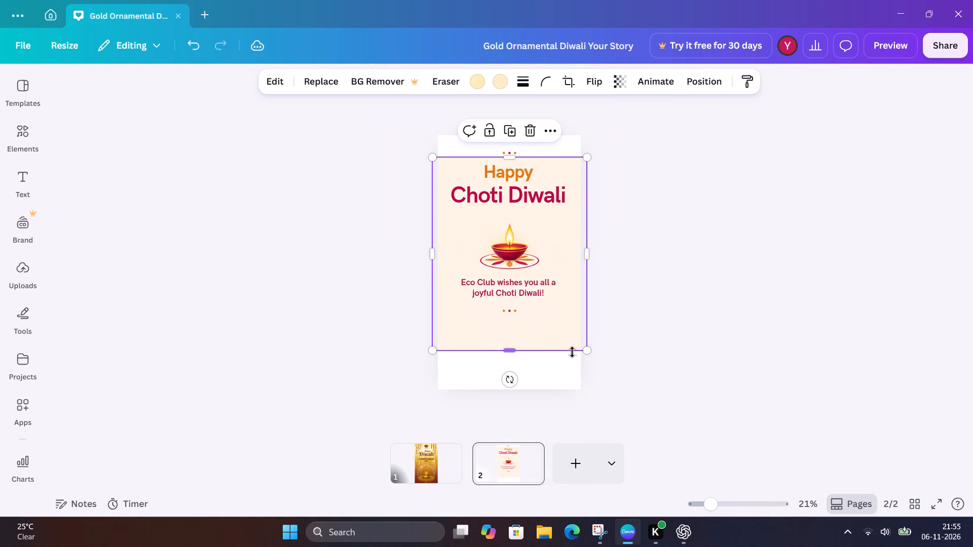
pyautogui.moveTo(585, 351); pyautogui.dragTo(604, 378)
pyautogui.moveTo(604, 378); pyautogui.dragTo(616, 390)
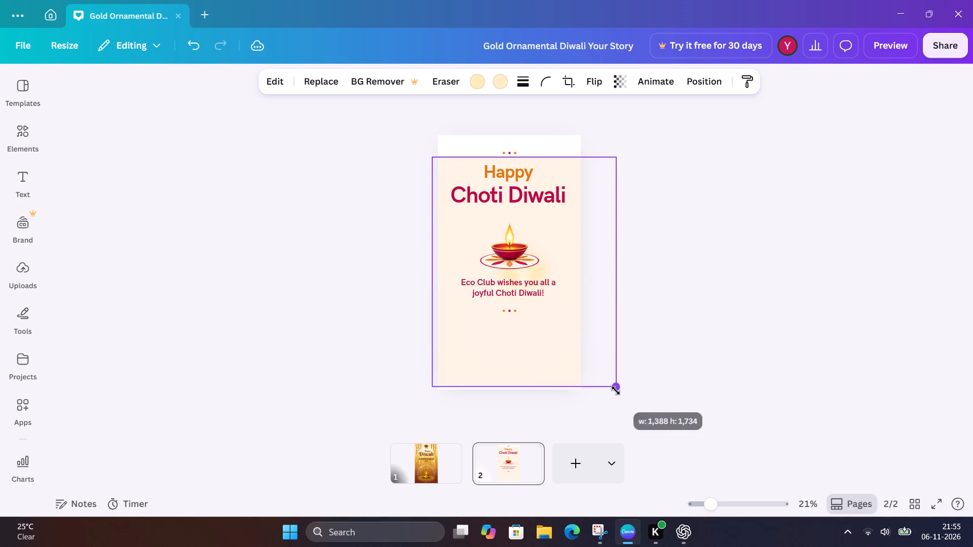
pyautogui.moveTo(616, 390); pyautogui.dragTo(626, 400)
pyautogui.moveTo(432, 159); pyautogui.dragTo(419, 120)
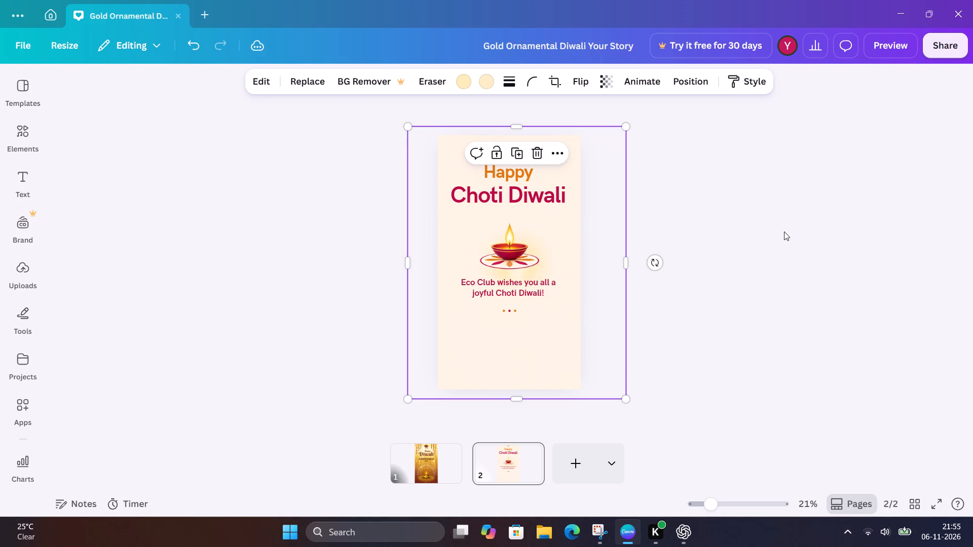
pyautogui.click(784, 231)
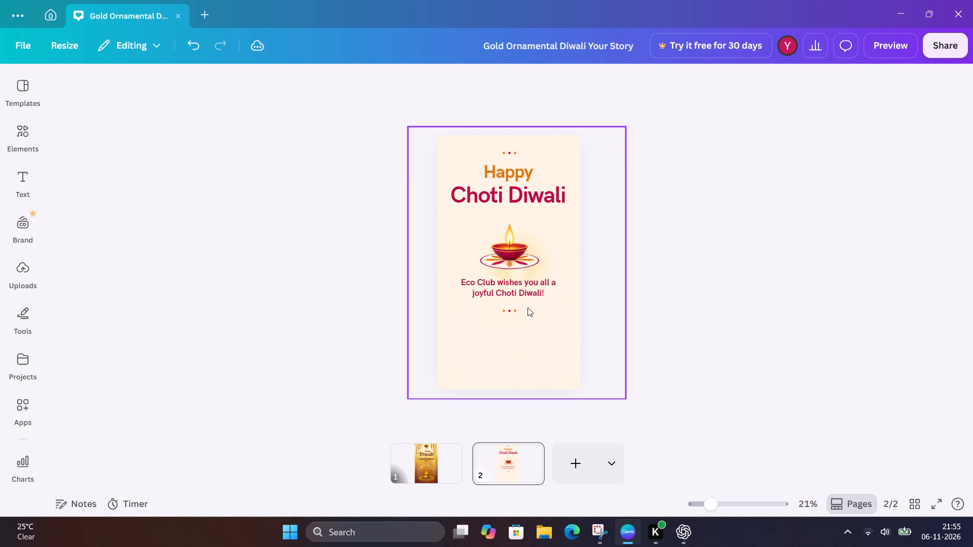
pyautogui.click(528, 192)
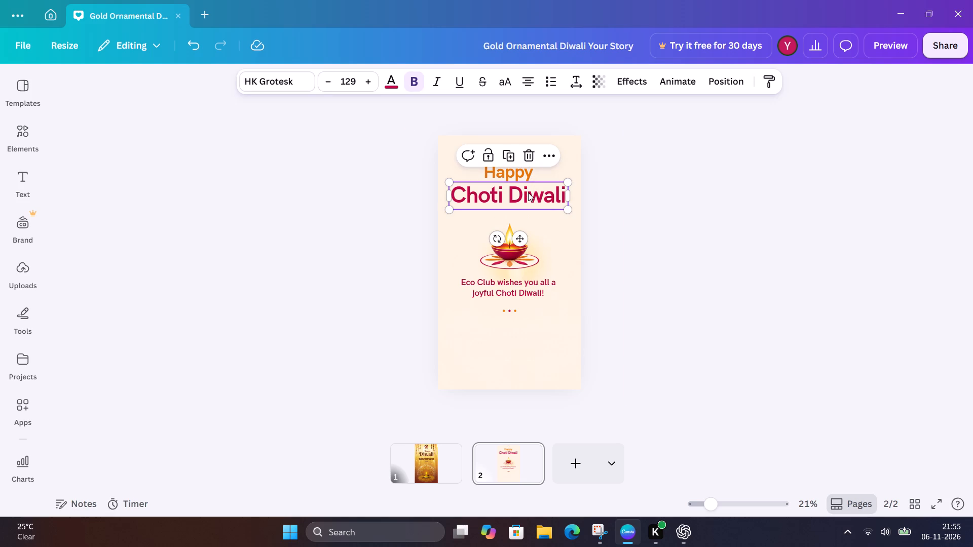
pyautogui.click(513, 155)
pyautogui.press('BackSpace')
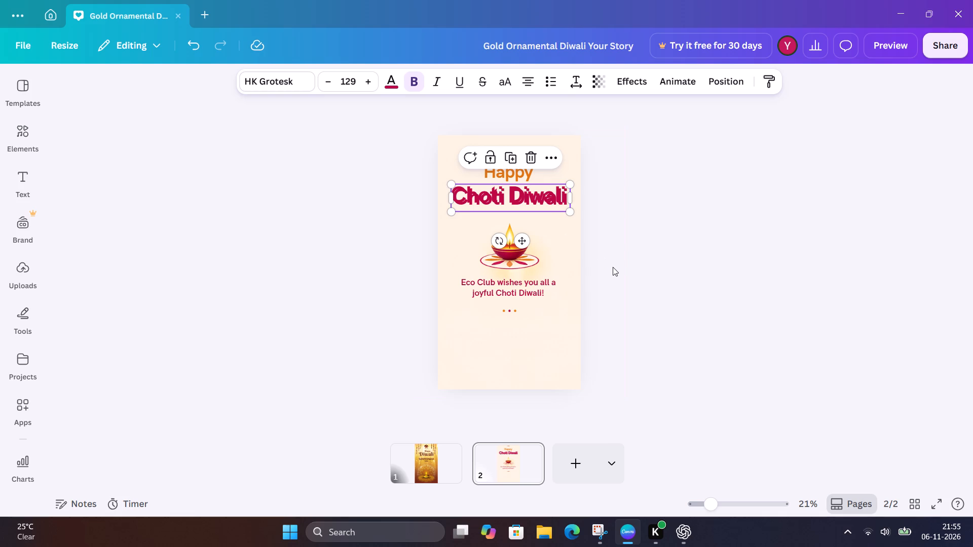
# Duplicate the "Choti Diwali" heading, place the copy just below it and change its text to "ECO CLUB".
pyautogui.click(525, 192)
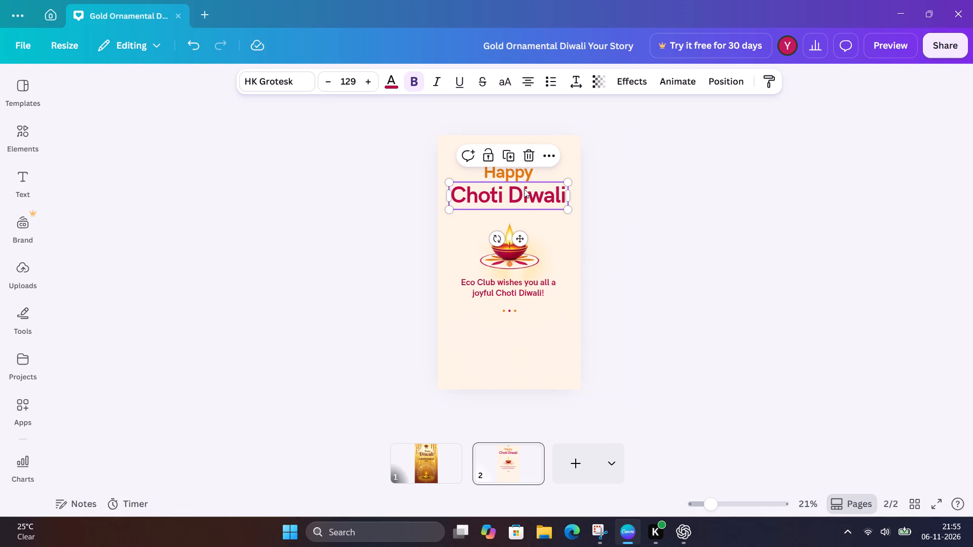
pyautogui.click(508, 156)
pyautogui.moveTo(537, 204); pyautogui.dragTo(540, 221)
pyautogui.click(556, 221)
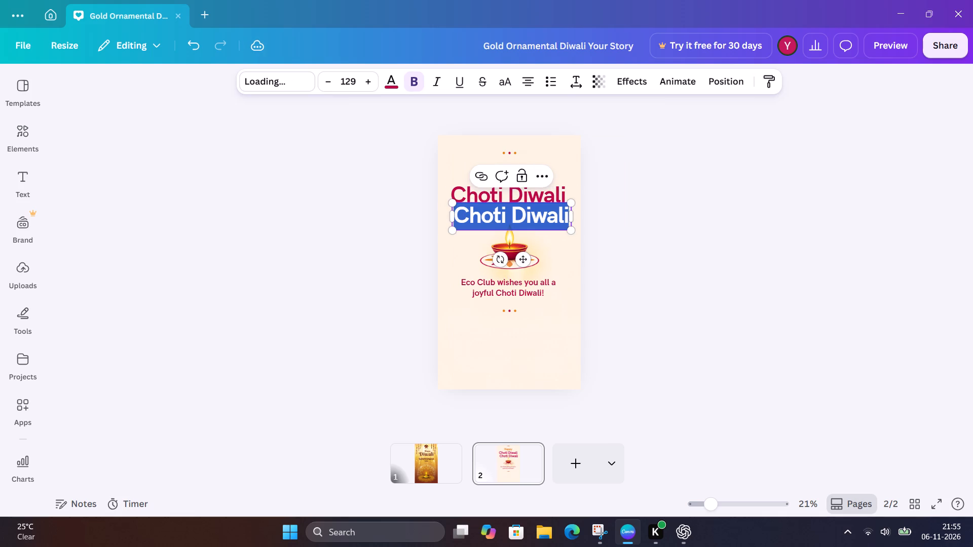
pyautogui.press('BackSpace')
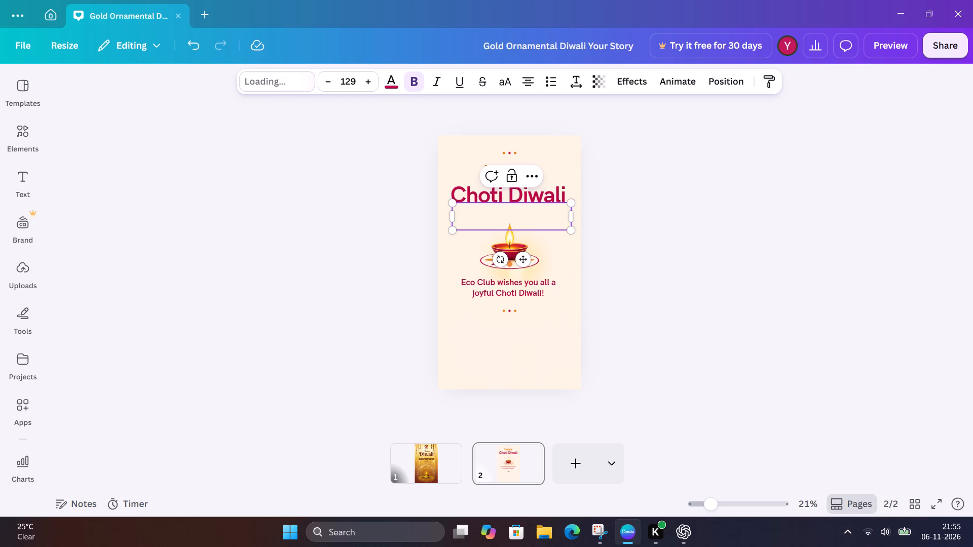
pyautogui.write('ECOL')
pyautogui.hotkey('shift', 'BackSpace')
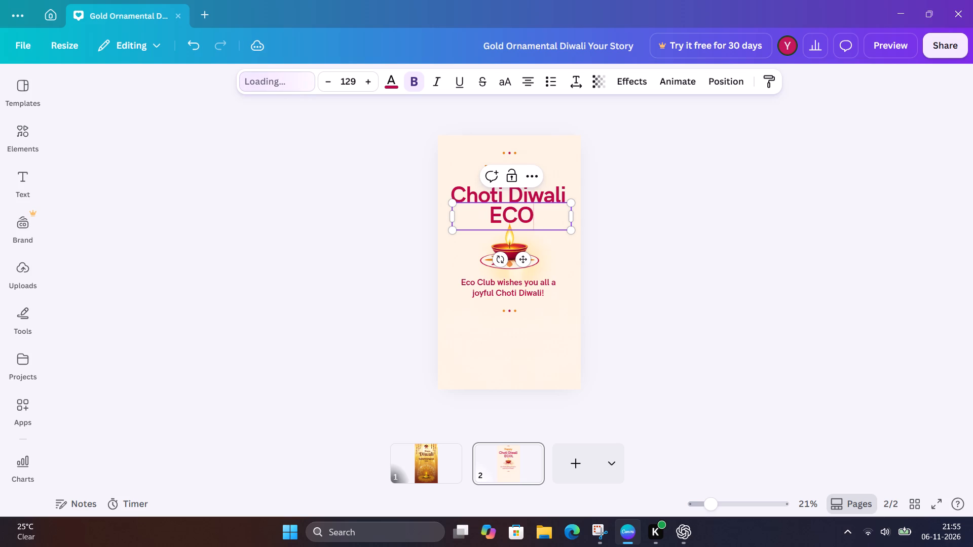
pyautogui.press('space')
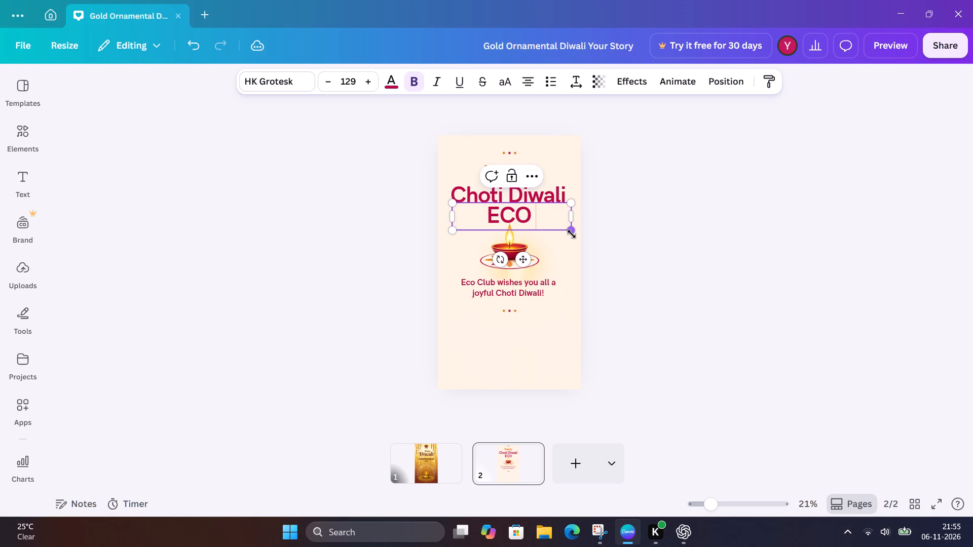
pyautogui.write('CLUB')
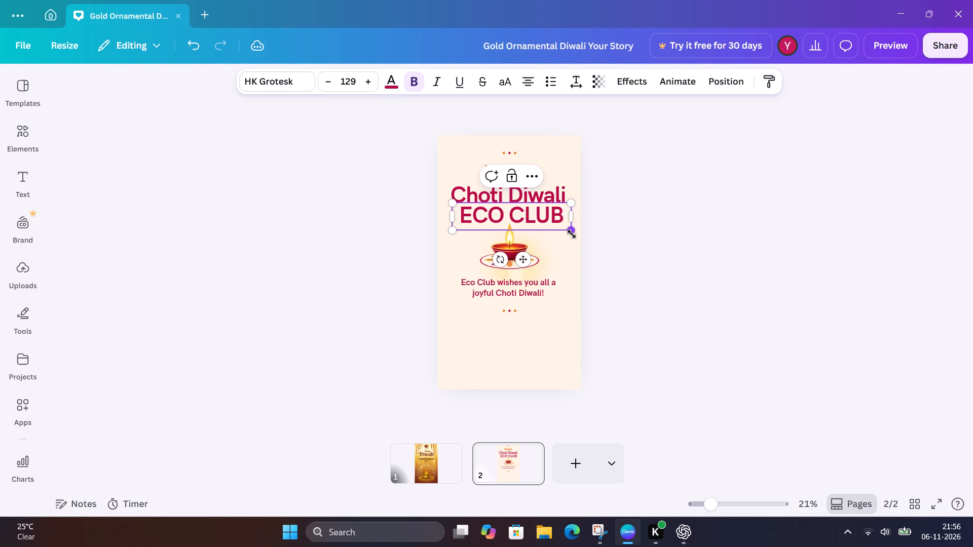
# Move the "ECO CLUB" text above "Choti Diwali", near the top of the page.
pyautogui.moveTo(522, 259); pyautogui.dragTo(522, 237)
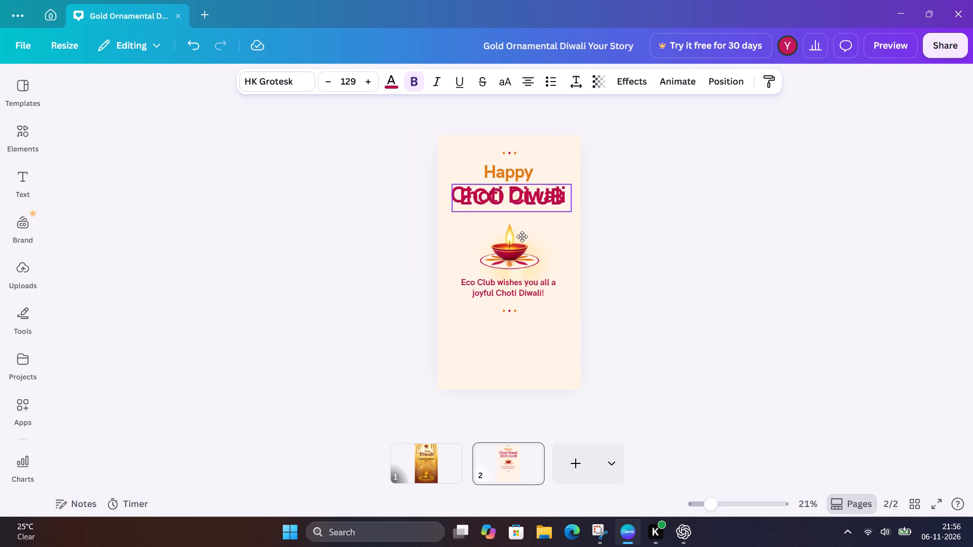
pyautogui.moveTo(522, 237); pyautogui.dragTo(521, 205)
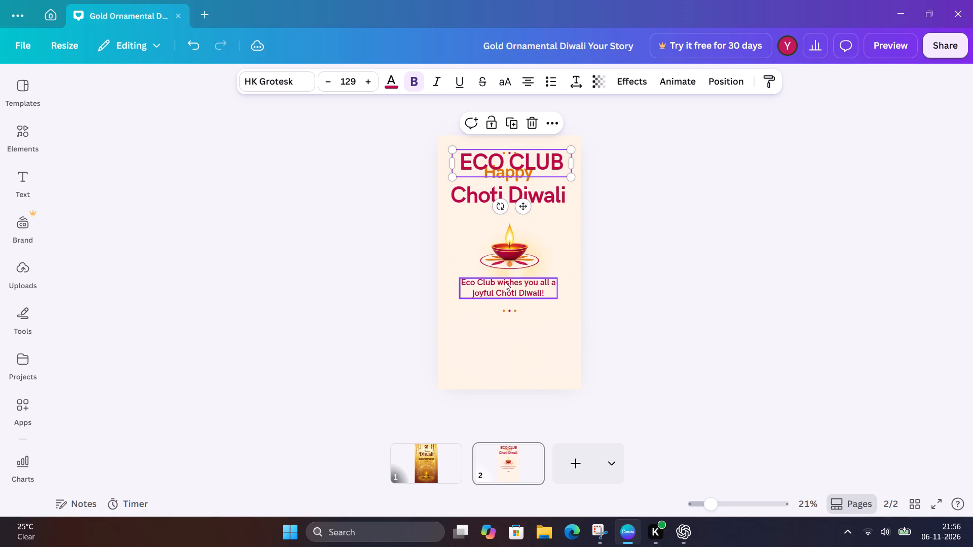
# Move the Eco Club wishes message and the dots beneath it down toward the bottom of the page.
pyautogui.moveTo(505, 292); pyautogui.dragTo(505, 302)
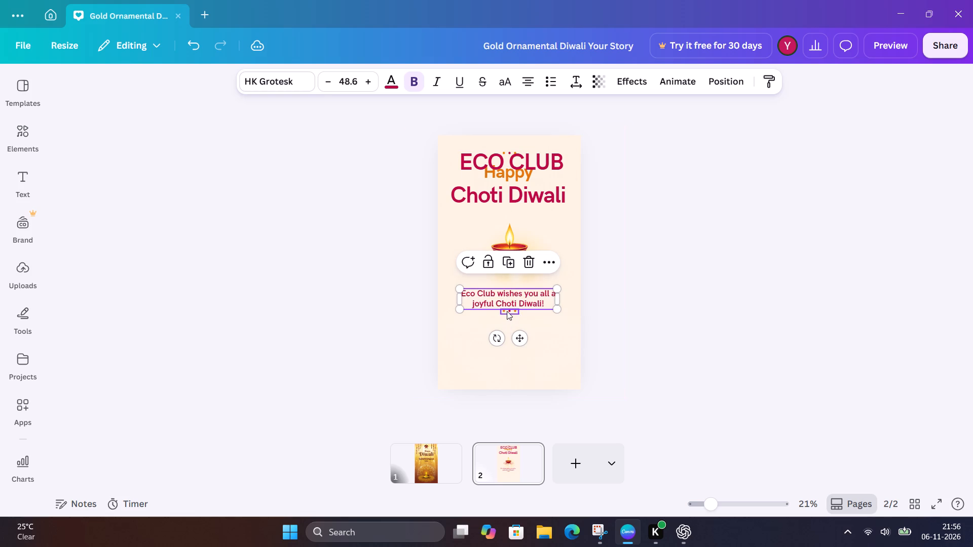
pyautogui.moveTo(507, 311); pyautogui.dragTo(507, 359)
pyautogui.moveTo(505, 302); pyautogui.dragTo(505, 333)
# Move the diya down to just above the wishes message and enlarge it to nearly the width of the heading.
pyautogui.moveTo(510, 261); pyautogui.dragTo(506, 287)
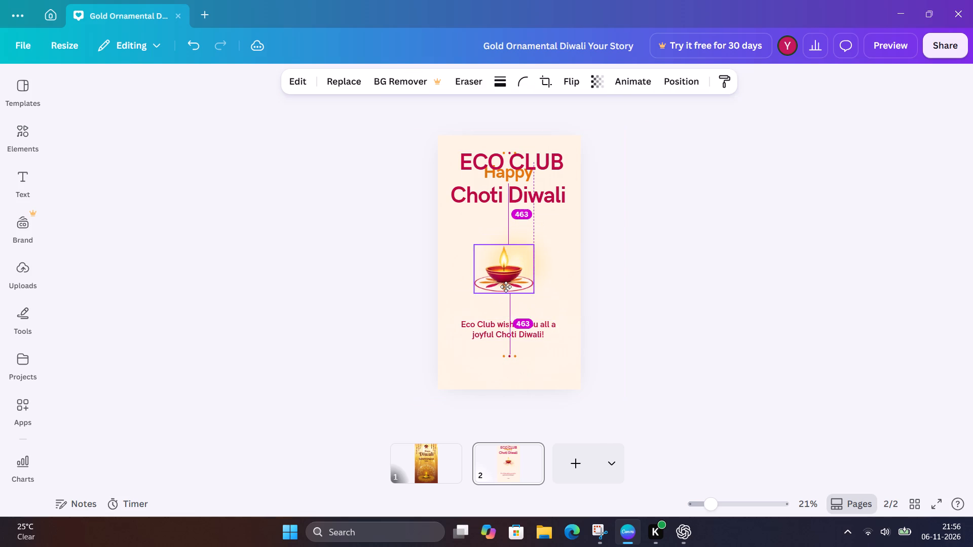
pyautogui.moveTo(506, 287); pyautogui.dragTo(510, 298)
pyautogui.moveTo(542, 310); pyautogui.dragTo(557, 324)
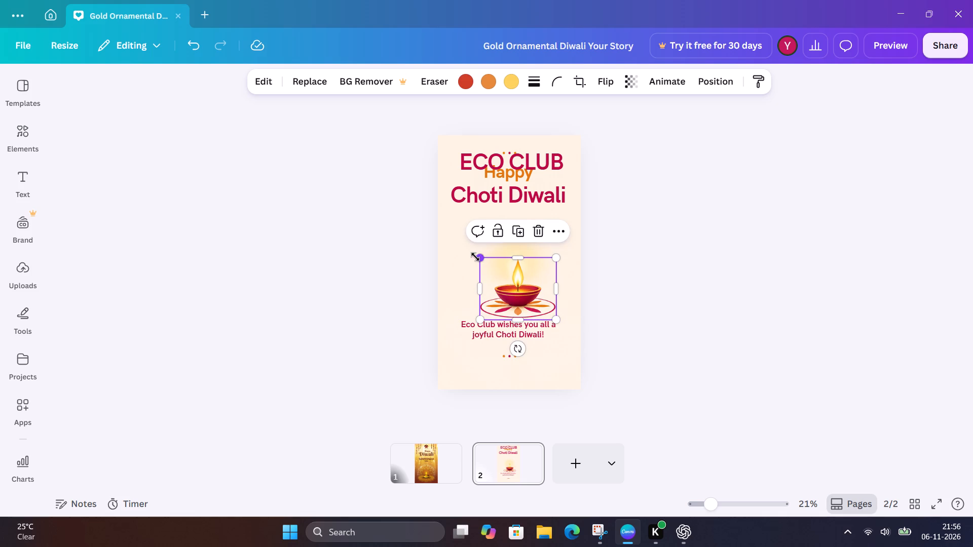
pyautogui.moveTo(475, 257); pyautogui.dragTo(444, 245)
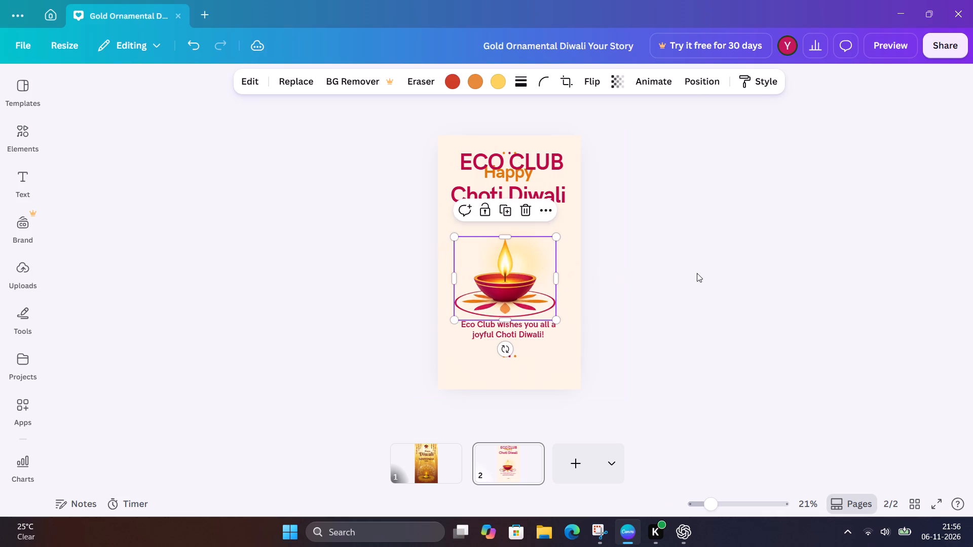
pyautogui.click(698, 273)
# Rearrange the headings so "ECO CLUB", "Happy" and "Choti Diwali" stack in that order between the upper dots and the diya.
pyautogui.moveTo(501, 198); pyautogui.dragTo(500, 224)
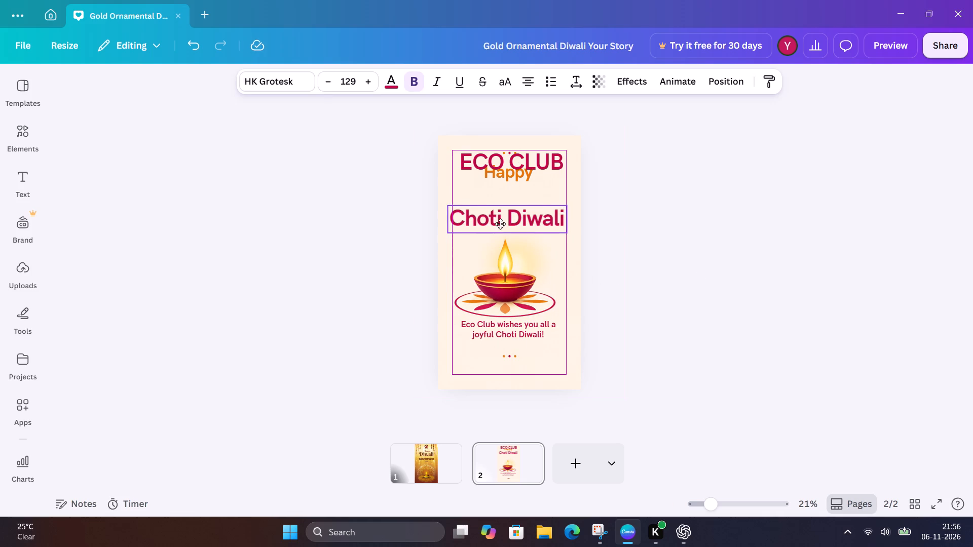
pyautogui.moveTo(500, 224); pyautogui.dragTo(500, 224)
pyautogui.moveTo(511, 156); pyautogui.dragTo(511, 168)
pyautogui.moveTo(505, 175); pyautogui.dragTo(504, 153)
pyautogui.moveTo(504, 175); pyautogui.dragTo(504, 205)
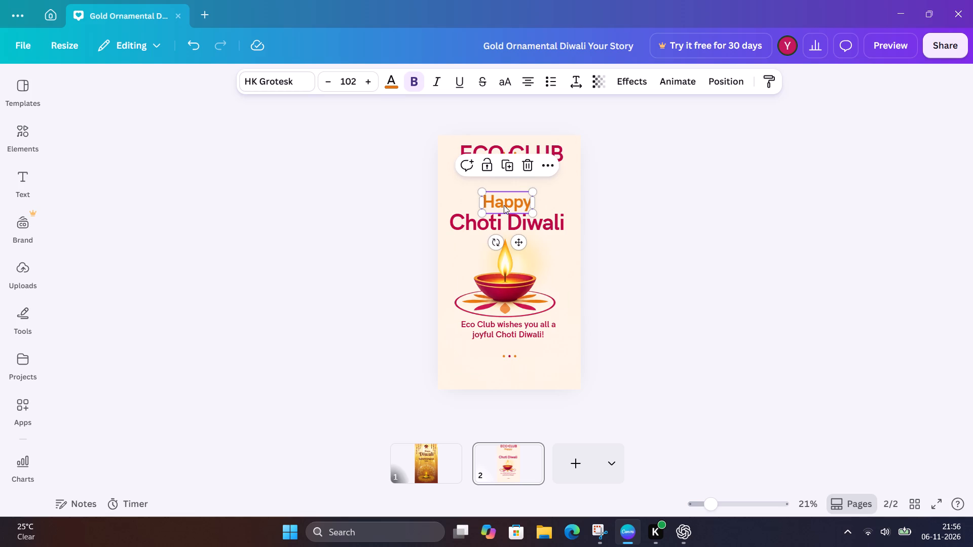
pyautogui.moveTo(505, 146); pyautogui.dragTo(502, 172)
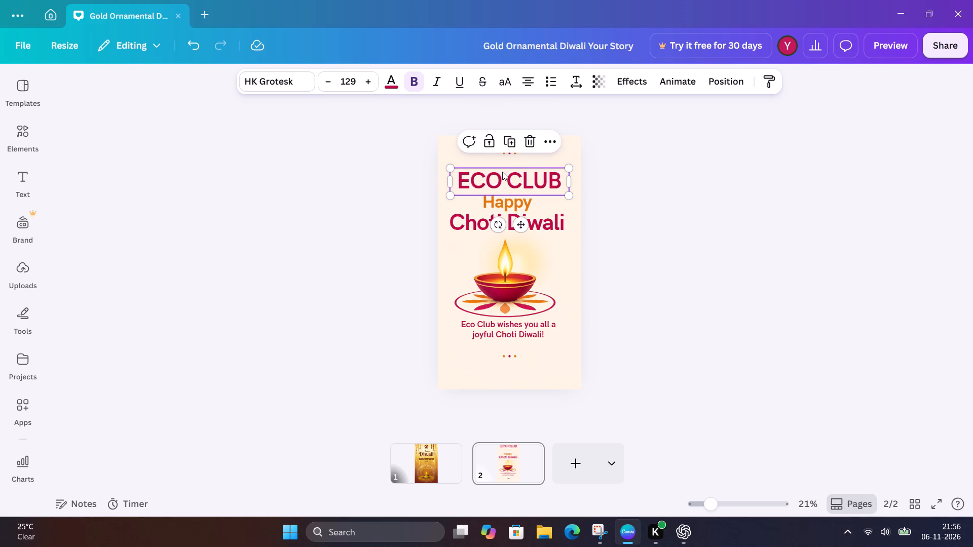
pyautogui.click(691, 220)
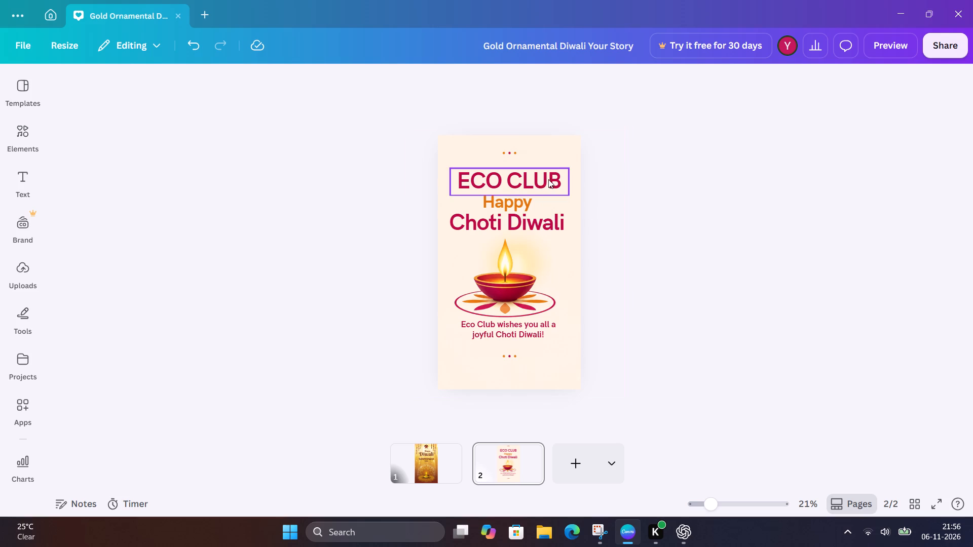
# Duplicate the orange "Happy" text and place the copy over the diya, below "Choti Diwali".
pyautogui.click(511, 200)
pyautogui.click(648, 206)
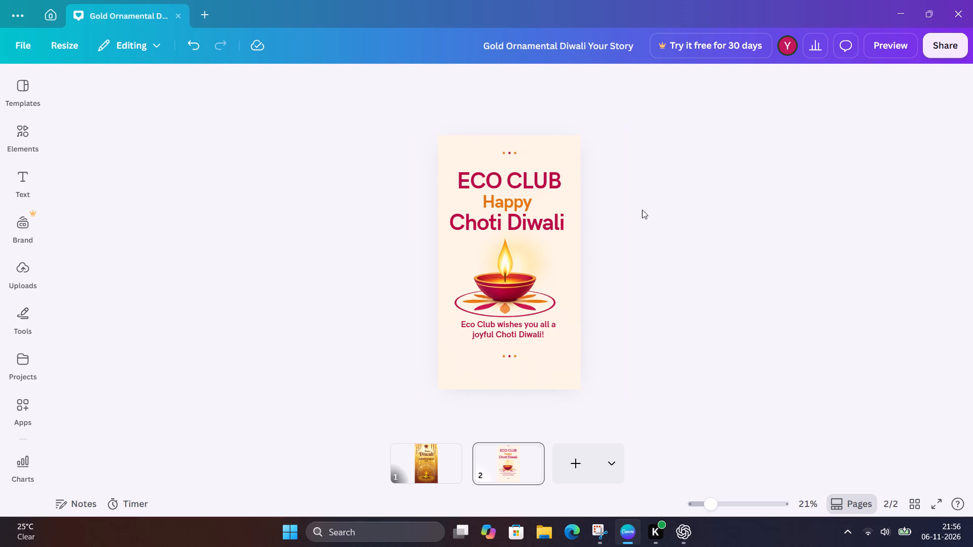
pyautogui.click(516, 204)
pyautogui.click(512, 164)
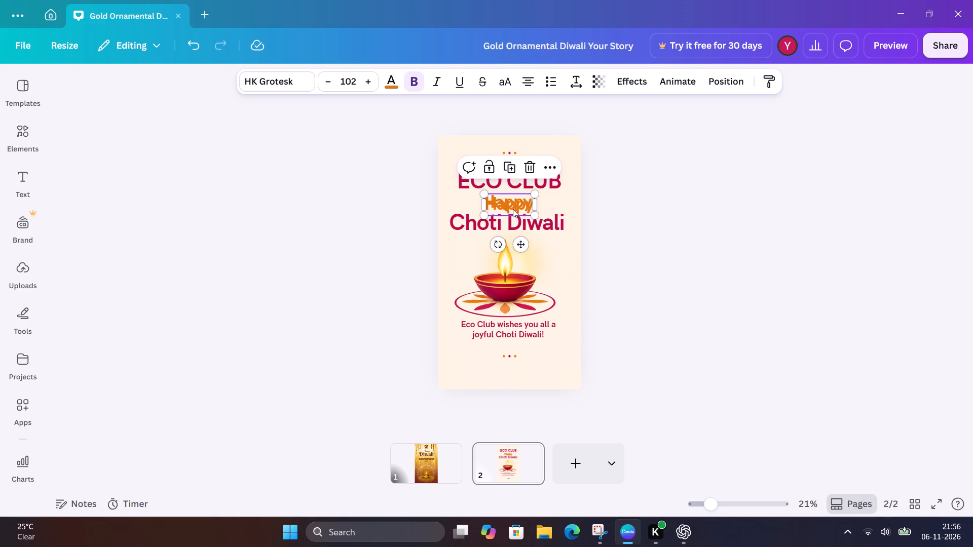
pyautogui.moveTo(513, 208); pyautogui.dragTo(537, 249)
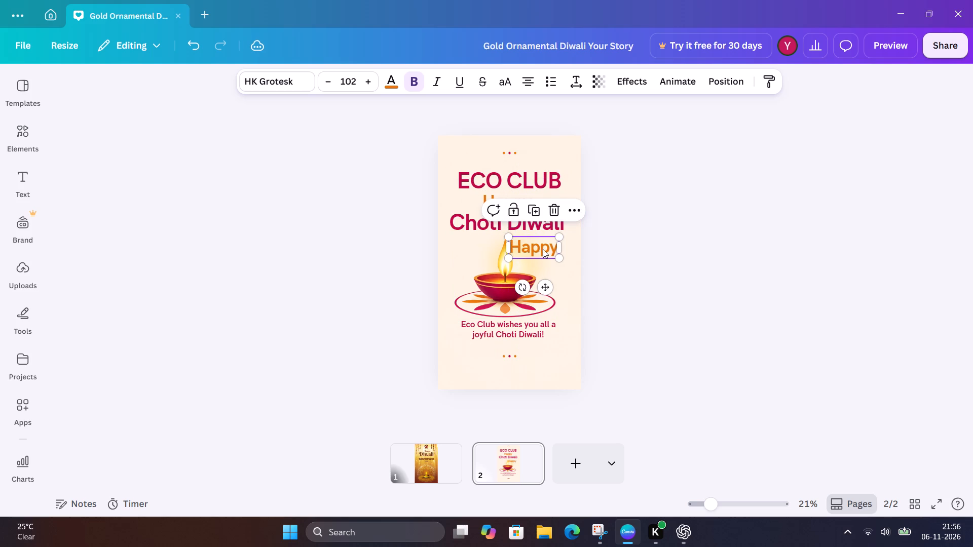
# Replace the copied "Happy" text over the diya with "Wishes all of you a very".
pyautogui.click(543, 249)
pyautogui.press('BackSpace')
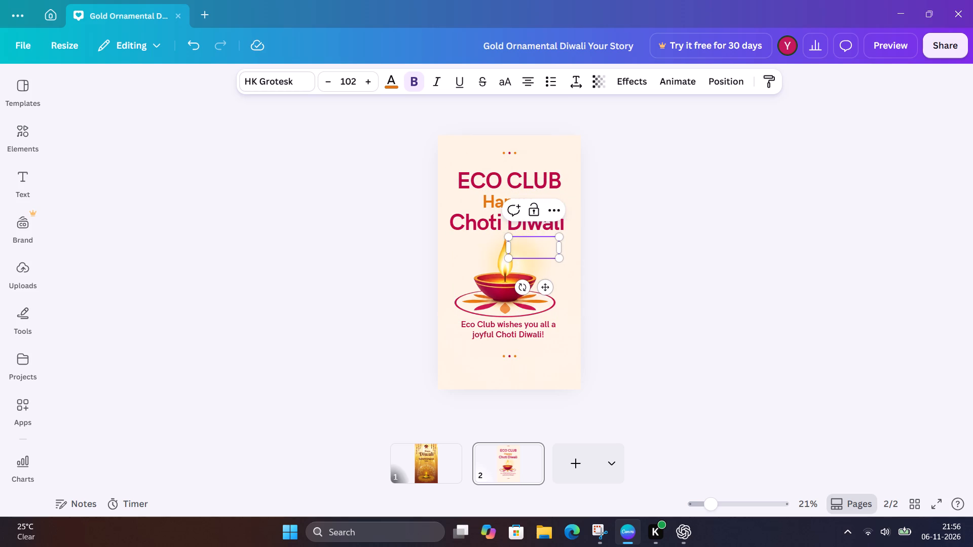
pyautogui.write('Wi')
pyautogui.write('shes')
pyautogui.press('space')
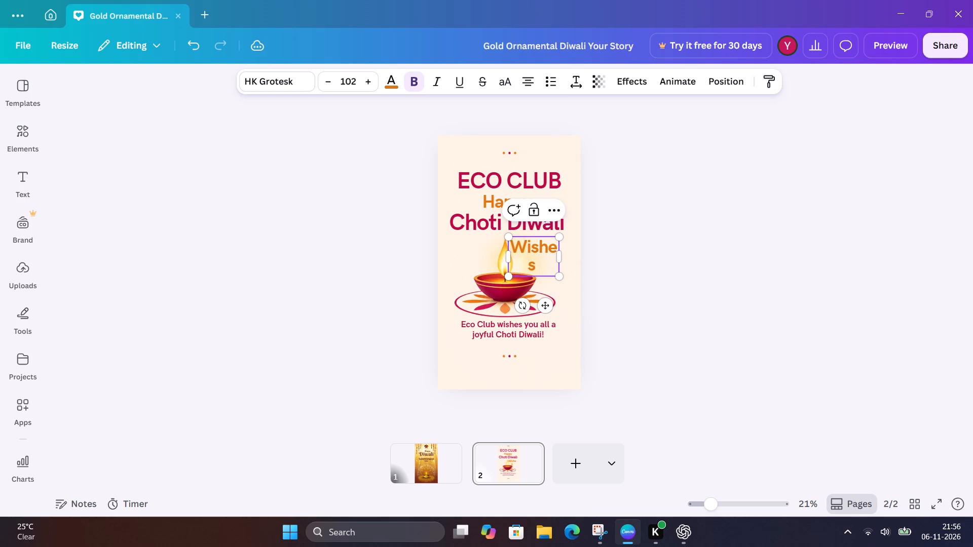
pyautogui.write('all o')
pyautogui.write('f yo')
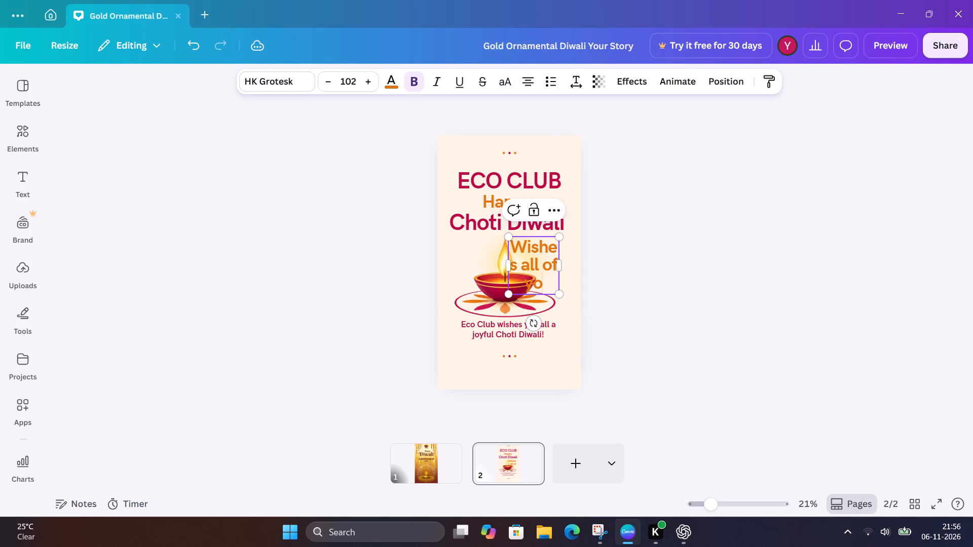
pyautogui.press('u')
pyautogui.press('space')
pyautogui.write('a')
pyautogui.press('space')
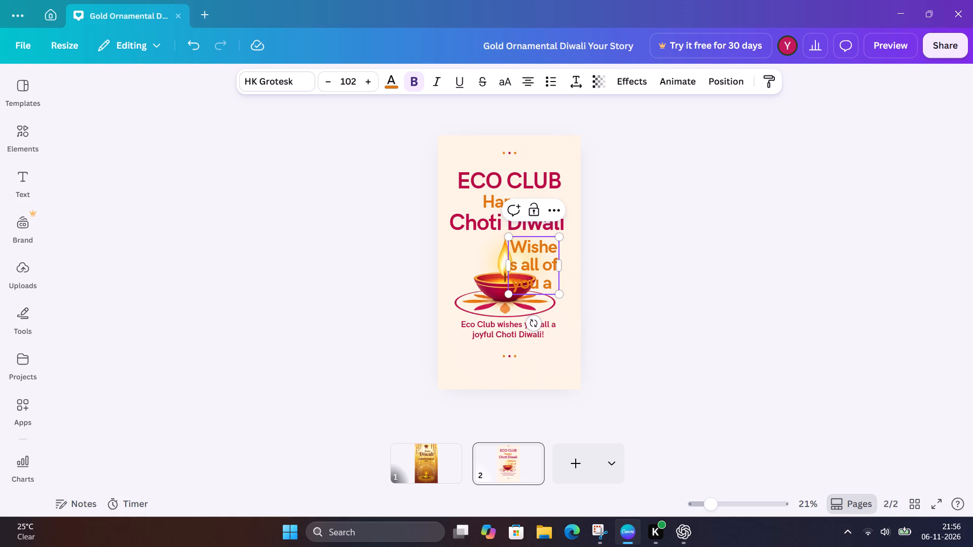
pyautogui.write('very')
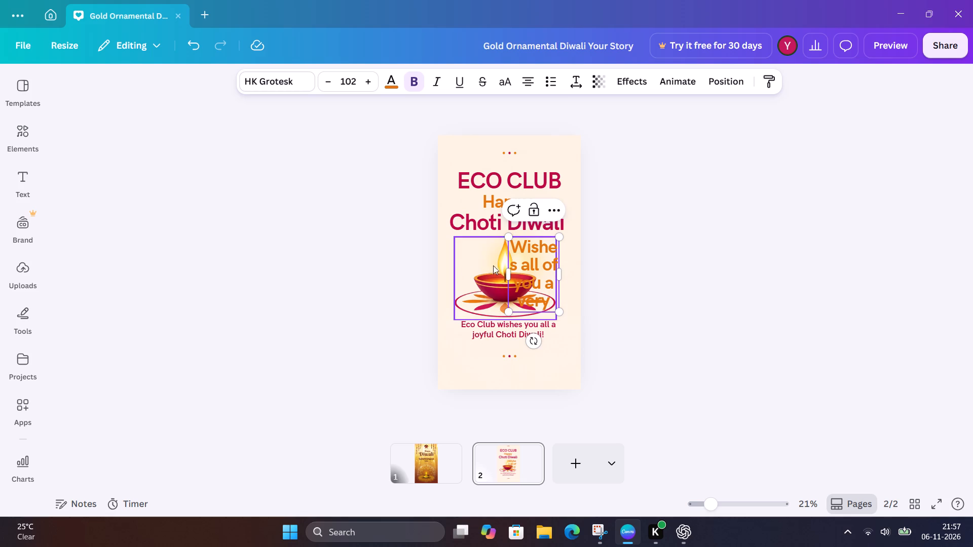
# Widen the "Wishes all of you a very" text box over the diya until the text fits on one line.
pyautogui.moveTo(504, 273); pyautogui.dragTo(436, 272)
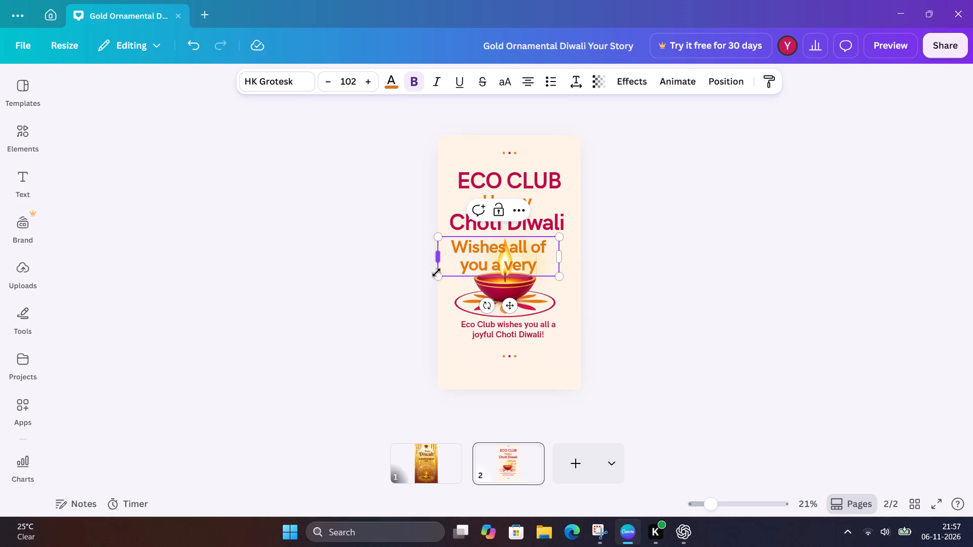
pyautogui.click(557, 256)
pyautogui.moveTo(562, 259); pyautogui.dragTo(590, 256)
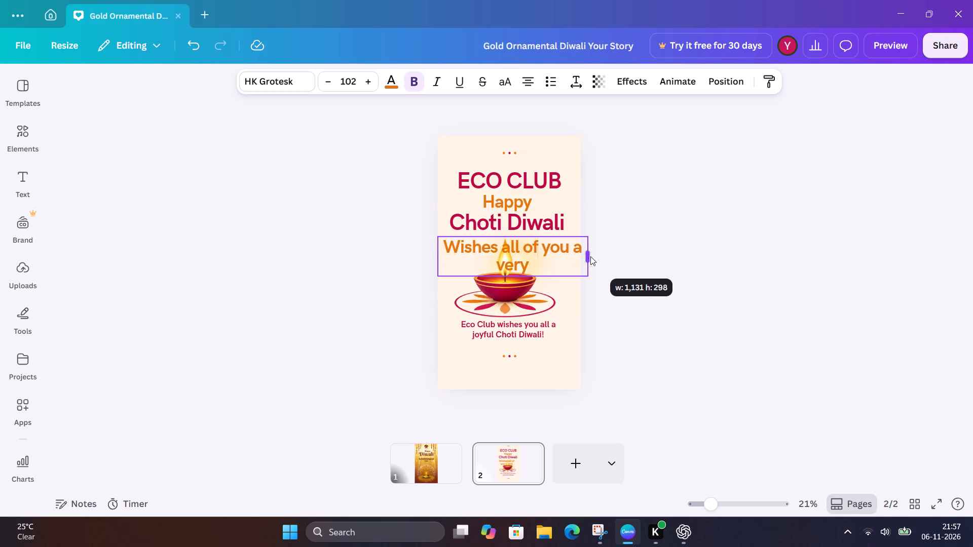
pyautogui.moveTo(590, 256); pyautogui.dragTo(630, 254)
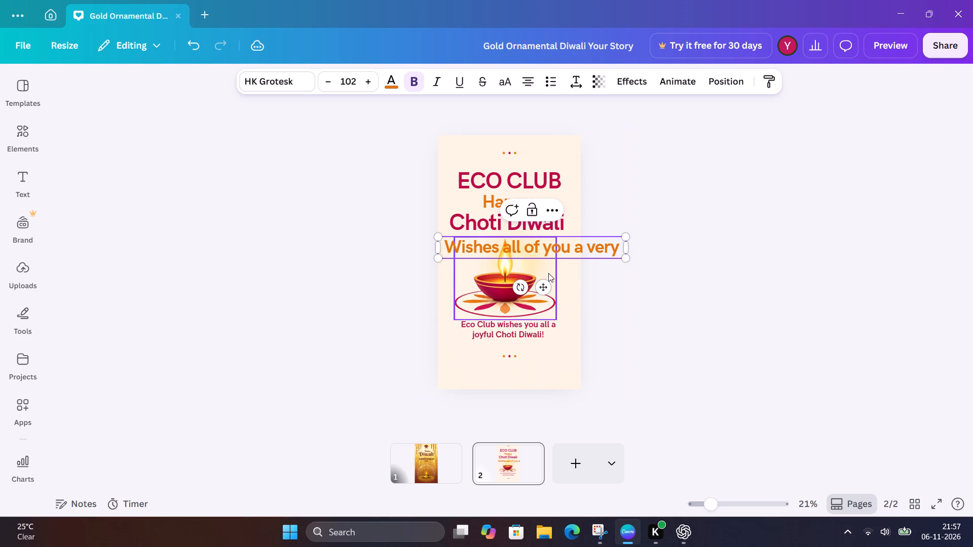
# Scale the "Wishes all of you a very" line down to font size 59 and place it between "ECO CLUB" and "Happy".
pyautogui.moveTo(440, 260); pyautogui.dragTo(483, 251)
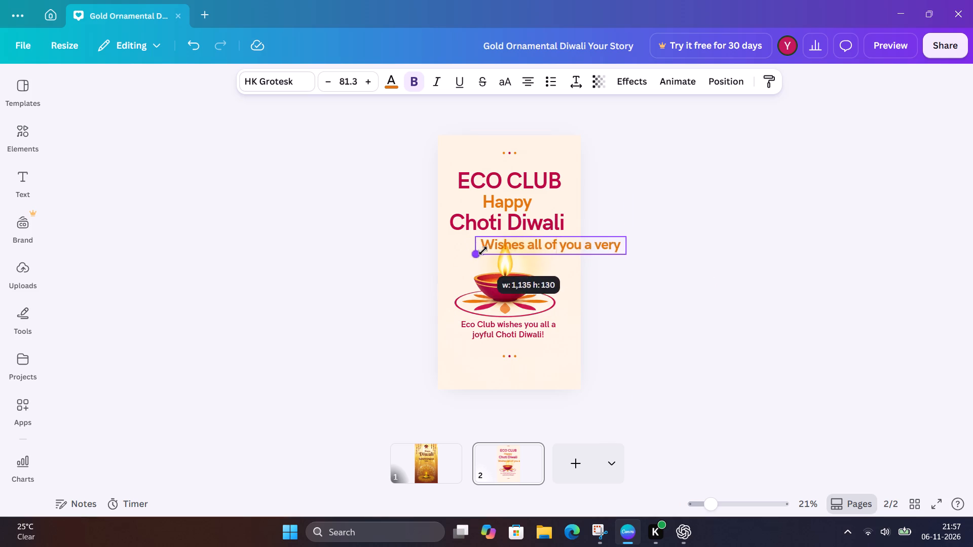
pyautogui.moveTo(483, 251); pyautogui.dragTo(517, 242)
pyautogui.moveTo(580, 276); pyautogui.dragTo(514, 224)
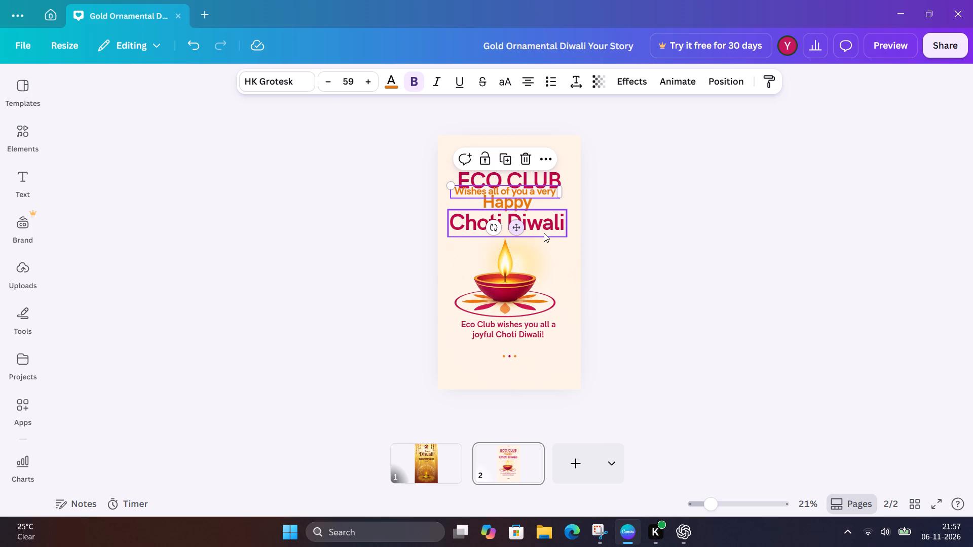
# Move the "Eco Club wishes you all a joyful Choti Diwali!" message slightly down, closer to the lower dots.
pyautogui.moveTo(517, 328); pyautogui.dragTo(517, 337)
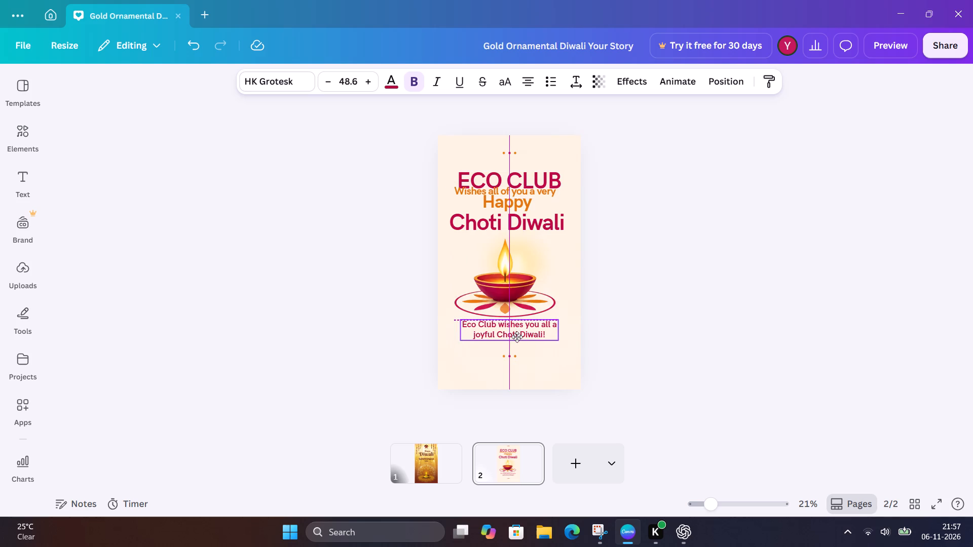
pyautogui.moveTo(517, 337); pyautogui.dragTo(517, 337)
pyautogui.click(511, 356)
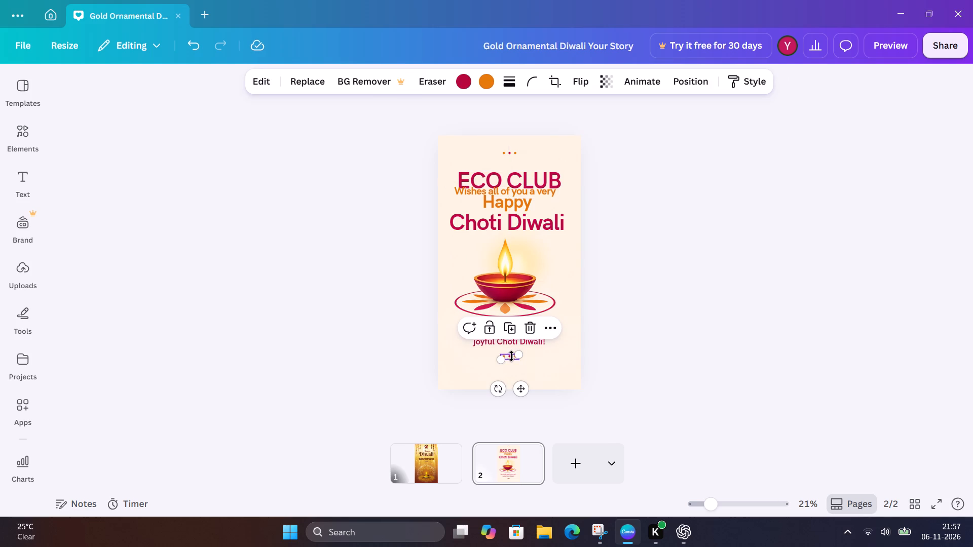
# Spread the heading lines by nudging "ECO CLUB" and the wishes line up and "Choti Diwali" and "Happy" down.
pyautogui.moveTo(516, 225); pyautogui.dragTo(516, 231)
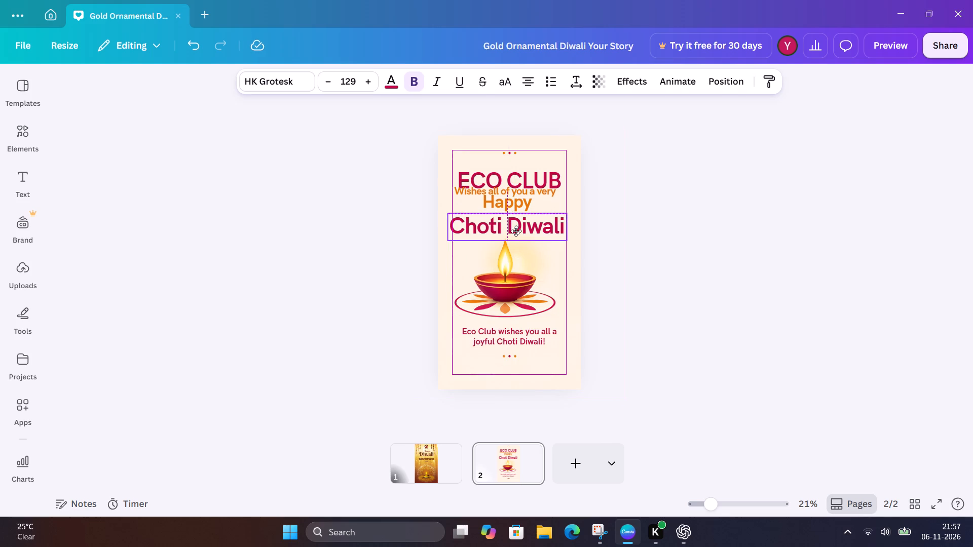
pyautogui.moveTo(516, 231); pyautogui.dragTo(516, 231)
pyautogui.click(644, 191)
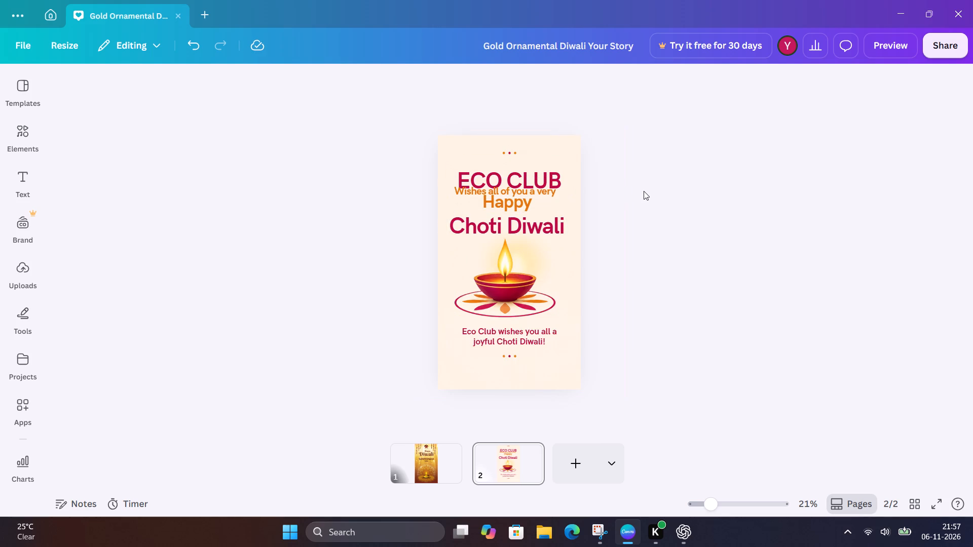
pyautogui.moveTo(539, 181); pyautogui.dragTo(539, 177)
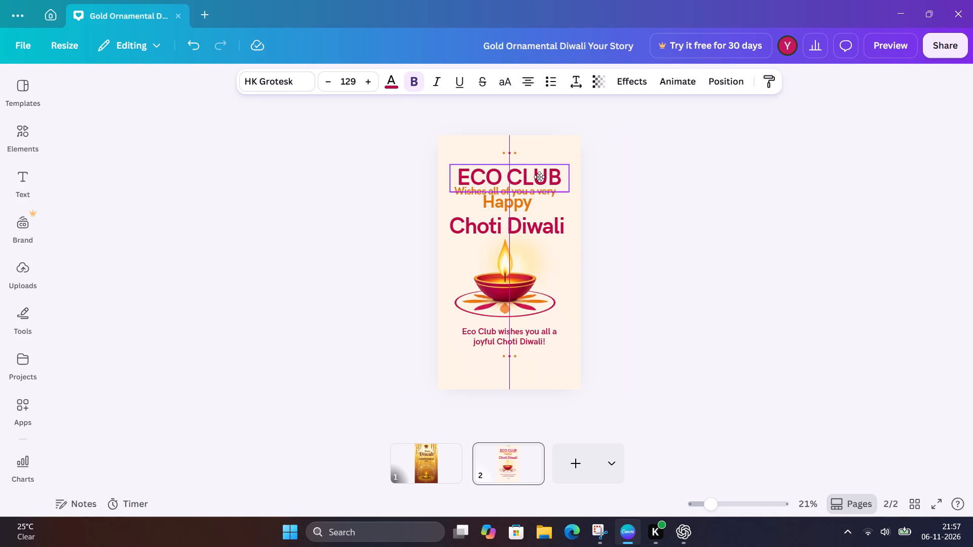
pyautogui.moveTo(539, 177); pyautogui.dragTo(538, 174)
pyautogui.click(738, 199)
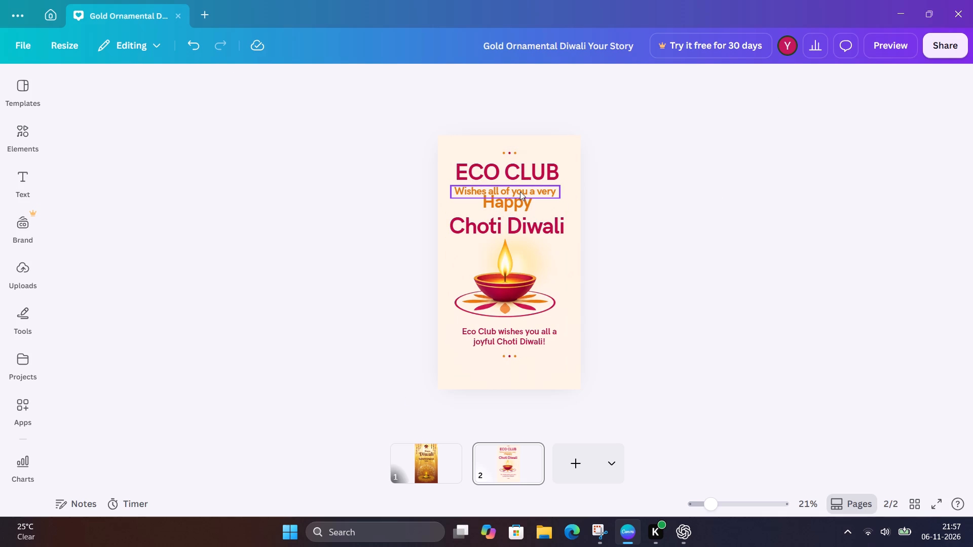
pyautogui.moveTo(520, 191); pyautogui.dragTo(520, 187)
pyautogui.click(784, 177)
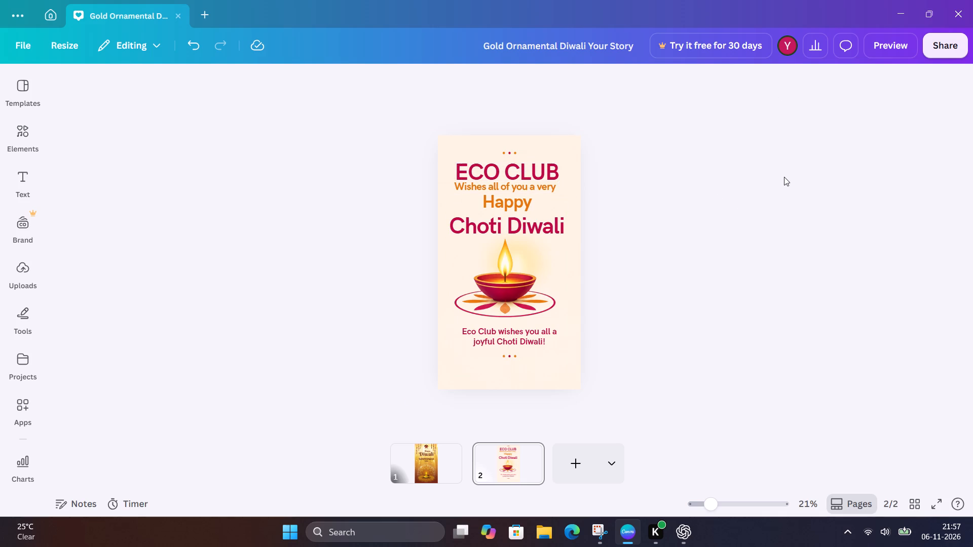
pyautogui.moveTo(514, 207); pyautogui.dragTo(514, 210)
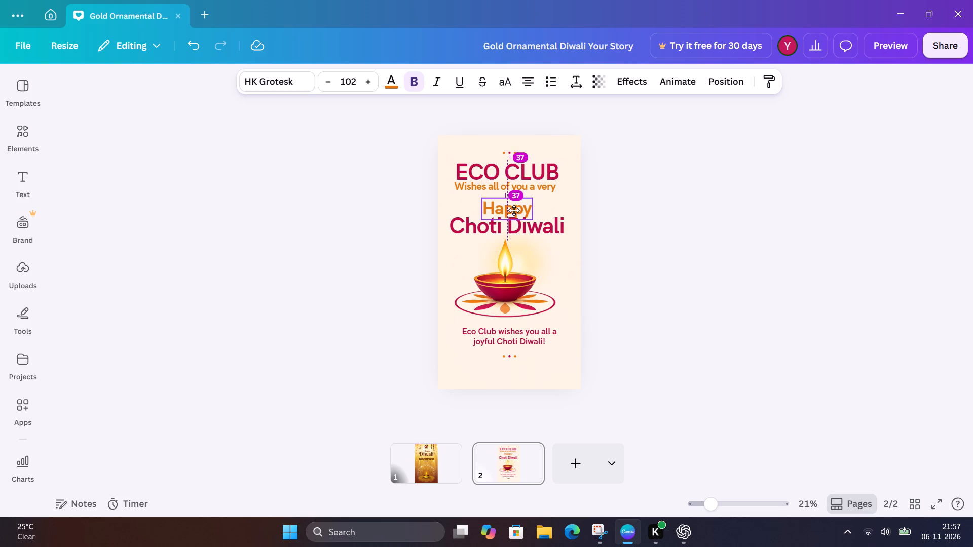
pyautogui.moveTo(514, 210); pyautogui.dragTo(514, 211)
pyautogui.click(752, 244)
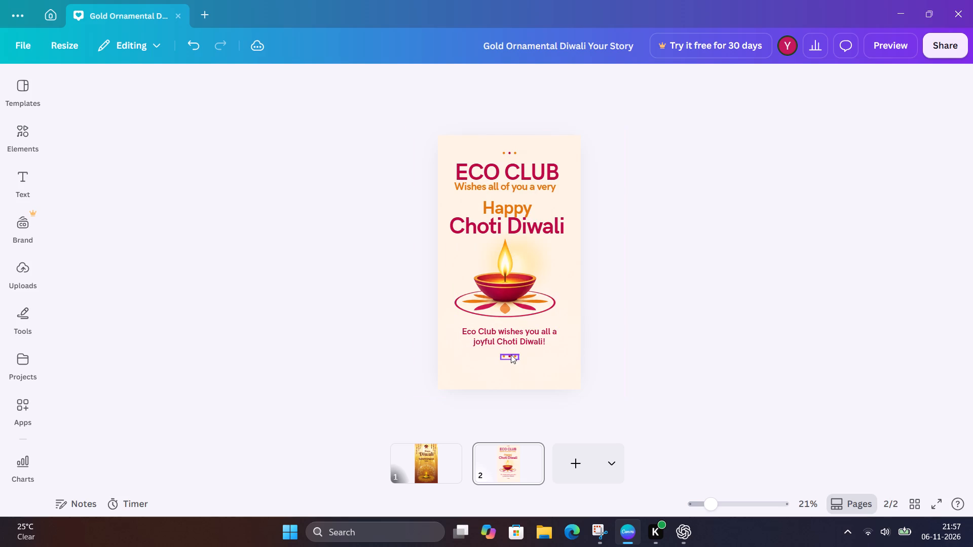
# Duplicate the lower three-dot ornament and place the copy between "Wishes all of you a very" and "Happy".
pyautogui.click(510, 358)
pyautogui.click(514, 333)
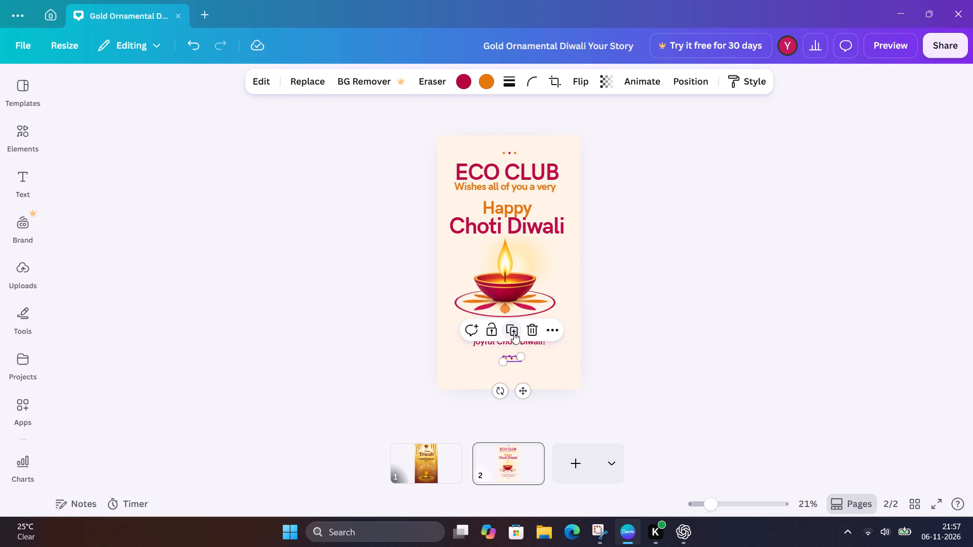
pyautogui.moveTo(521, 387); pyautogui.dragTo(515, 227)
pyautogui.click(678, 215)
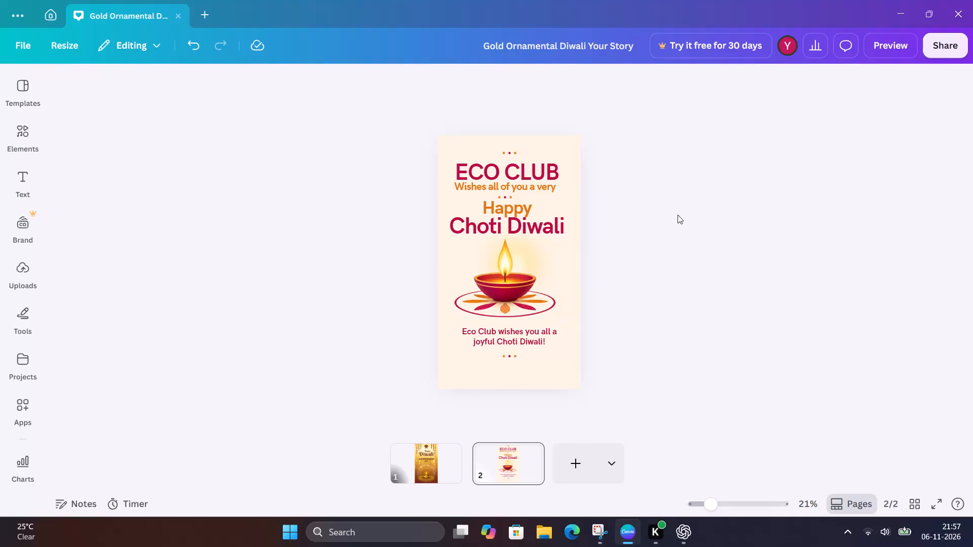
# Search the graphics elements for "diwali elements".
pyautogui.click(25, 131)
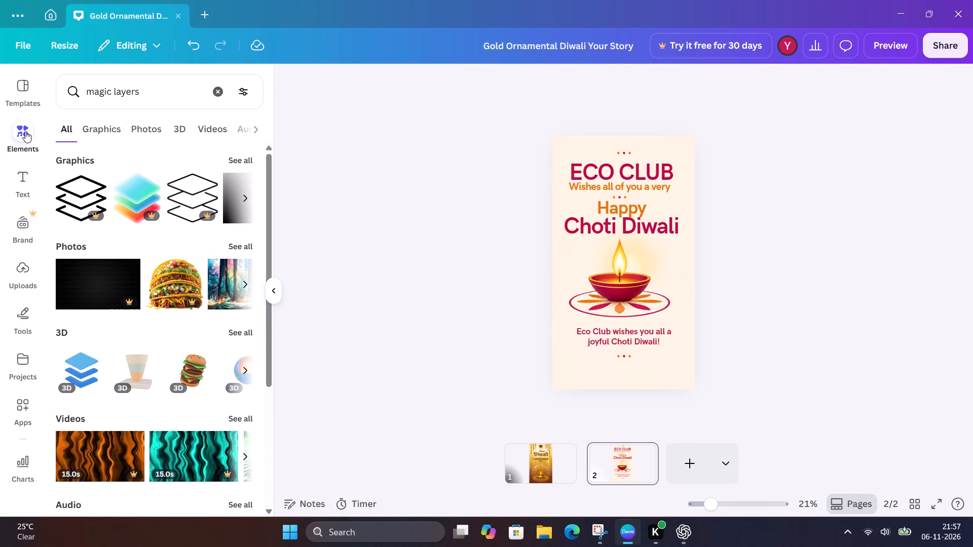
pyautogui.click(94, 129)
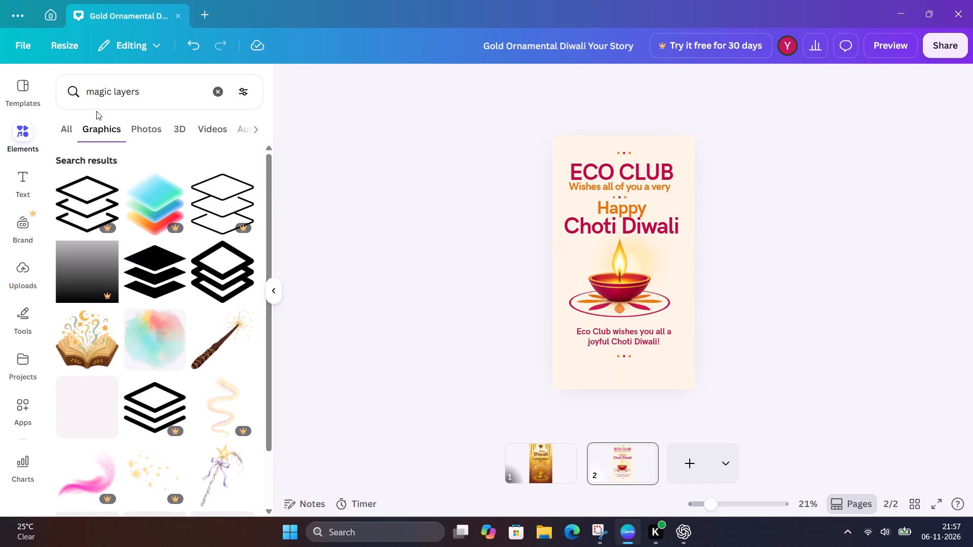
pyautogui.moveTo(145, 90); pyautogui.dragTo(52, 88)
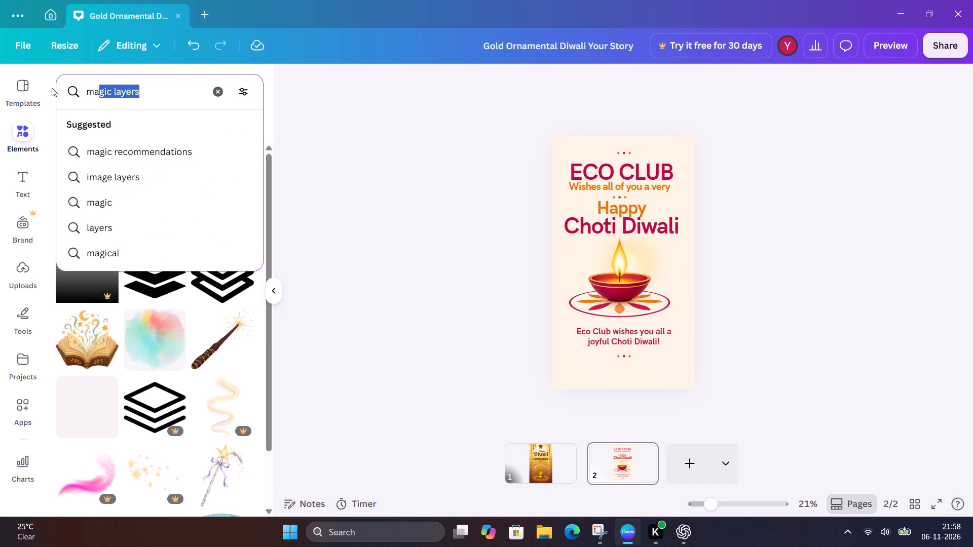
pyautogui.write('di')
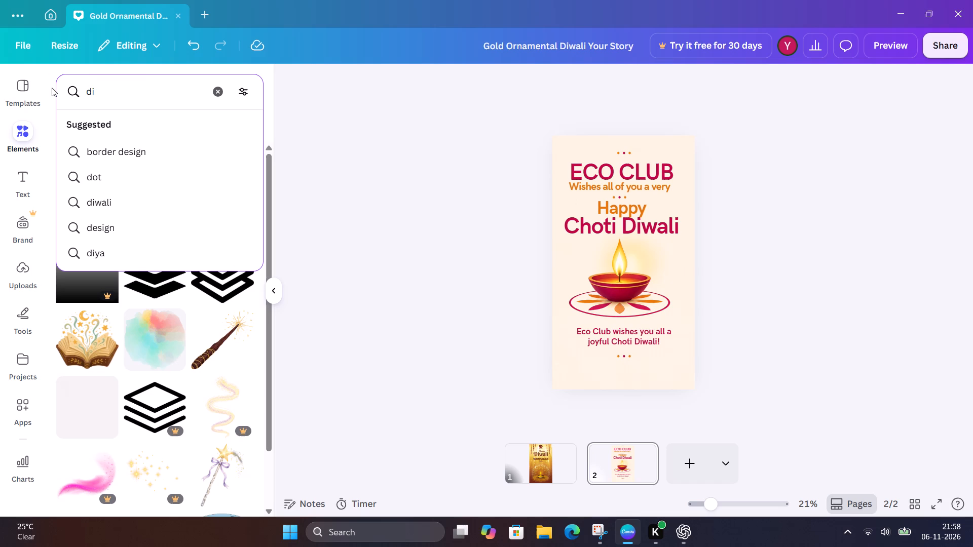
pyautogui.write('wali elements')
pyautogui.press('Return')
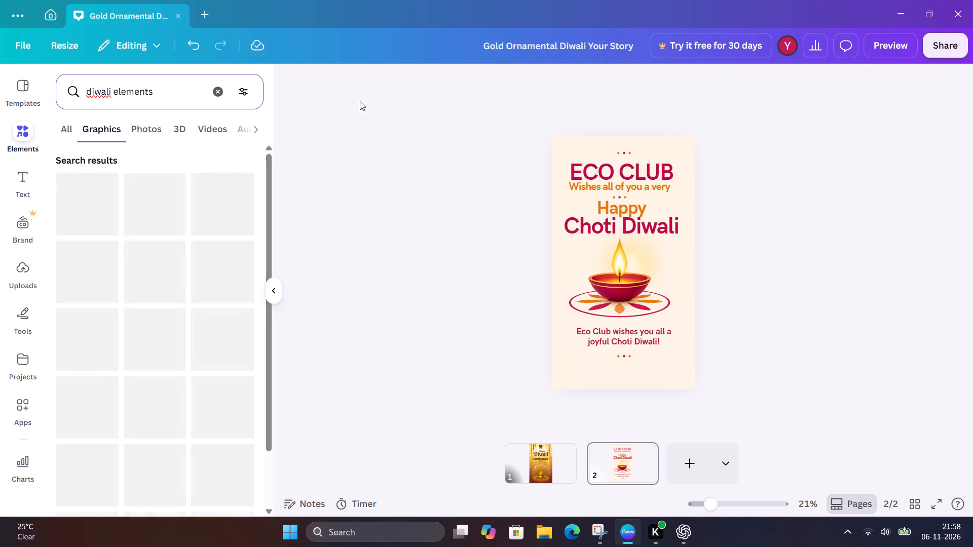
# Nudge "Happy" slightly up from "Choti Diwali" and move "ECO CLUB" up, clear of the wishes line.
pyautogui.click(626, 208)
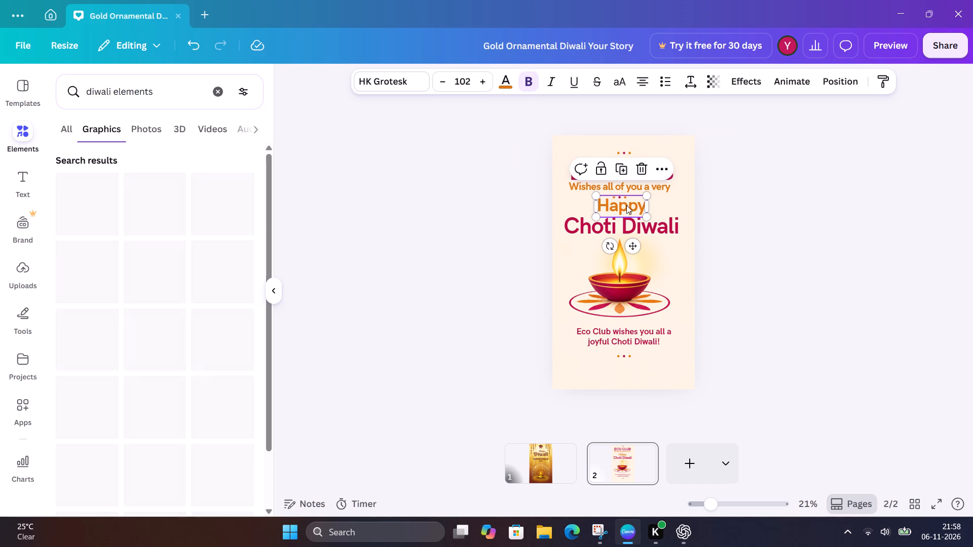
pyautogui.click(831, 213)
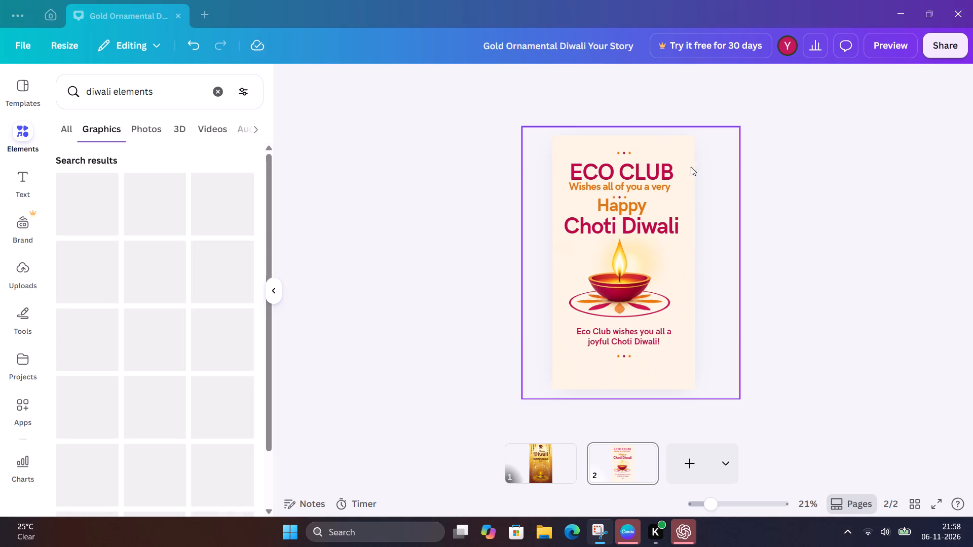
pyautogui.click(649, 176)
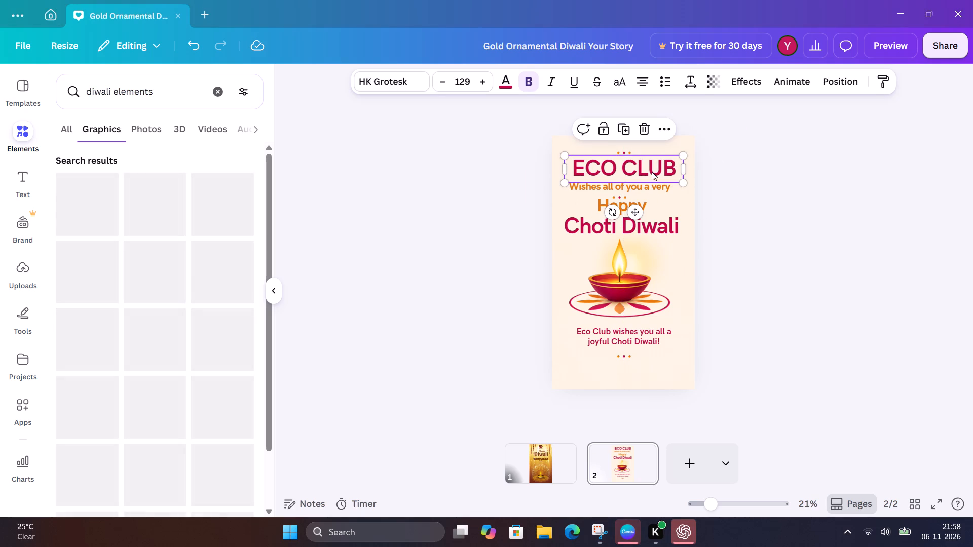
pyautogui.click(769, 186)
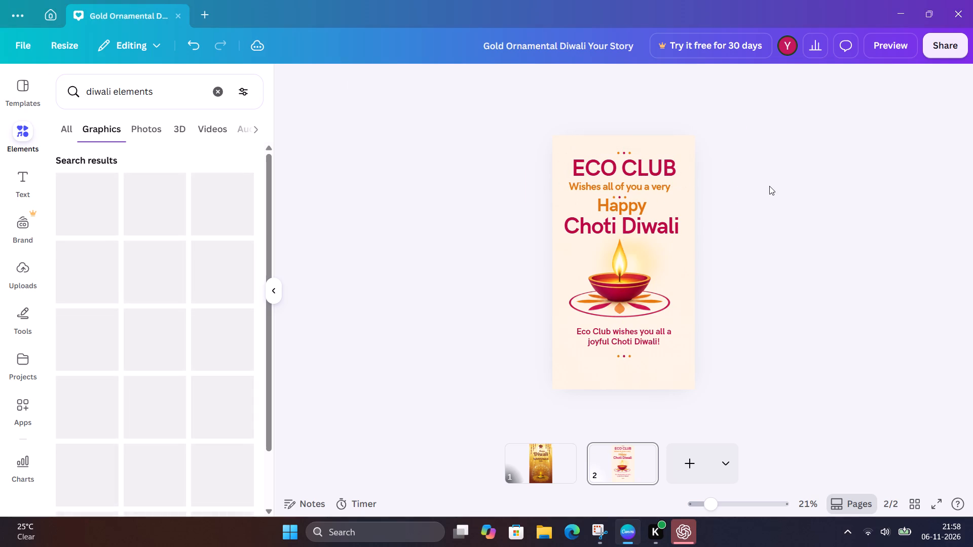
# Open the library of uploaded images.
pyautogui.click(16, 276)
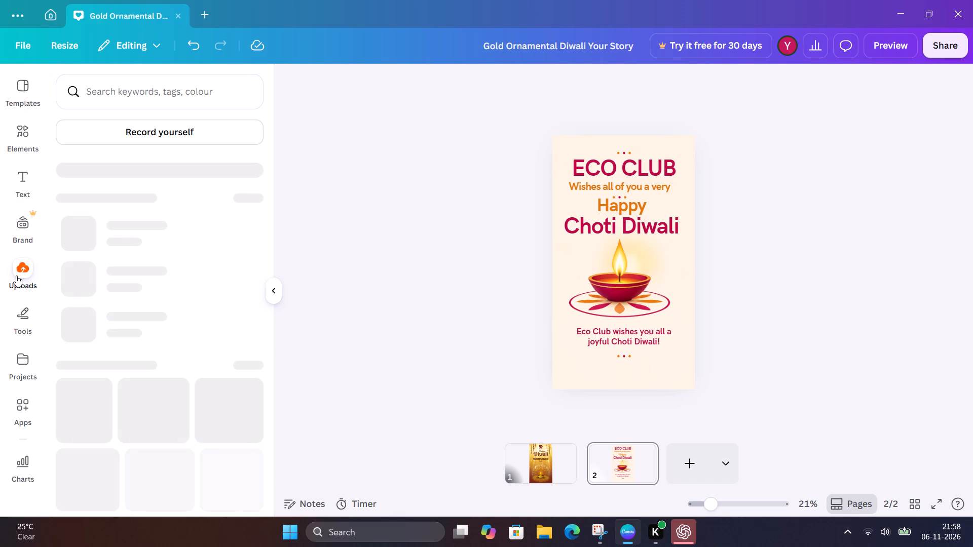
# Make the "ECO CLUB" heading italic and apply uppercase to it, leaving it without underline.
pyautogui.click(603, 159)
pyautogui.click(551, 83)
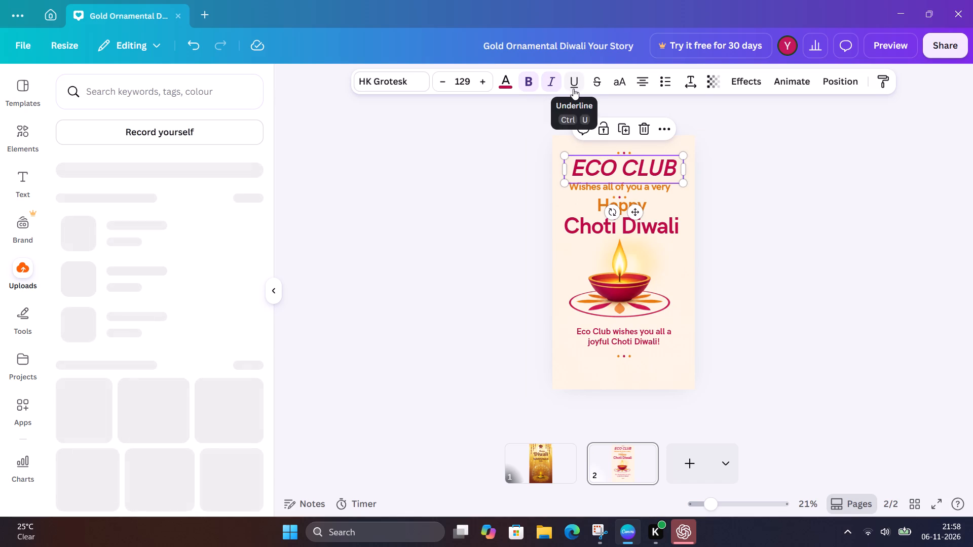
pyautogui.click(573, 89)
pyautogui.click(573, 89)
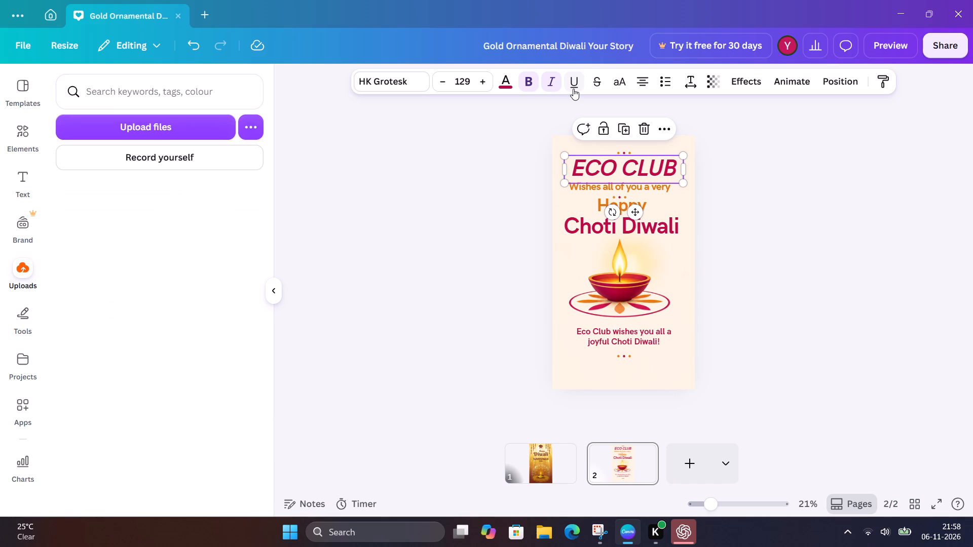
pyautogui.click(627, 85)
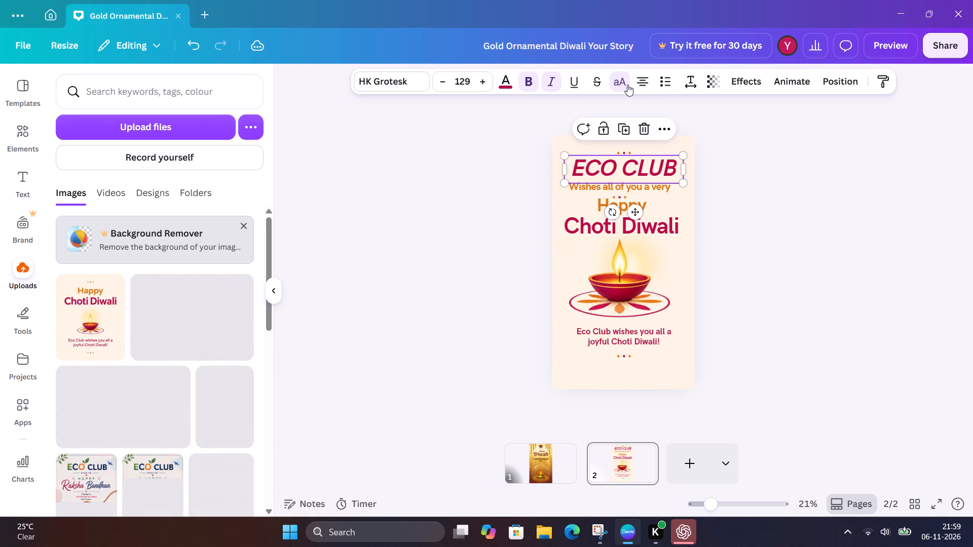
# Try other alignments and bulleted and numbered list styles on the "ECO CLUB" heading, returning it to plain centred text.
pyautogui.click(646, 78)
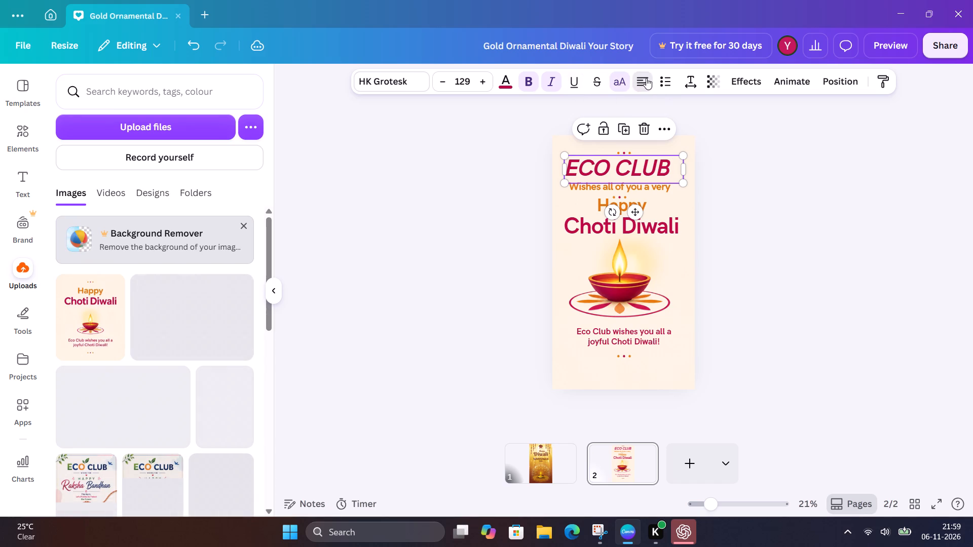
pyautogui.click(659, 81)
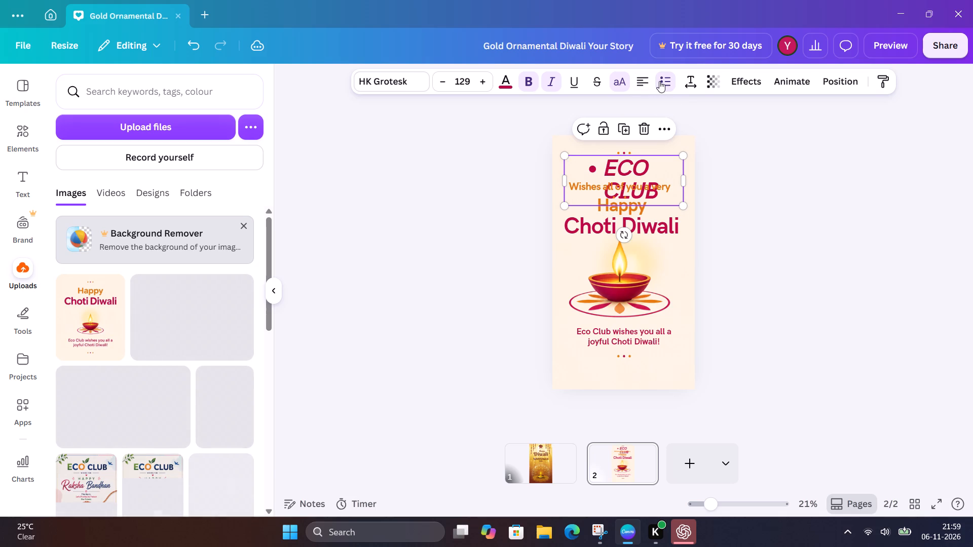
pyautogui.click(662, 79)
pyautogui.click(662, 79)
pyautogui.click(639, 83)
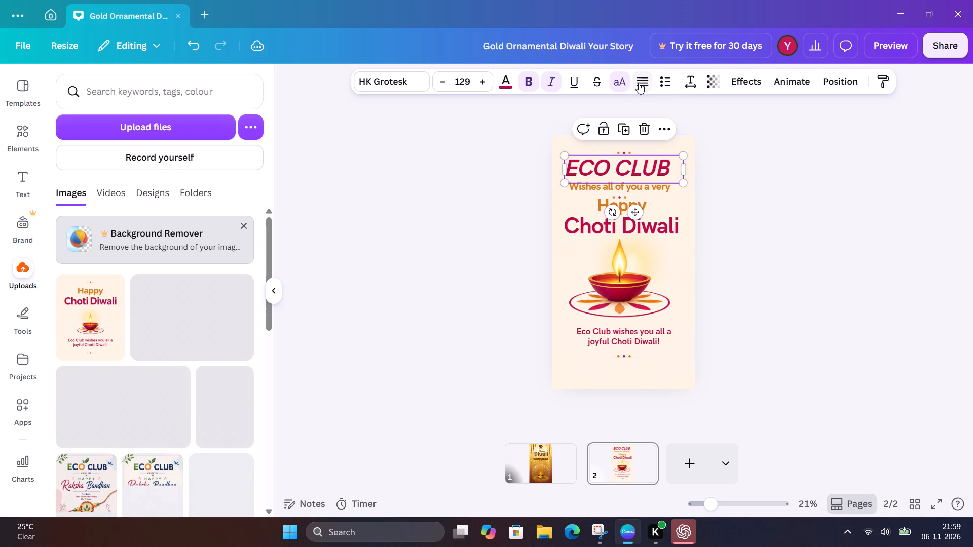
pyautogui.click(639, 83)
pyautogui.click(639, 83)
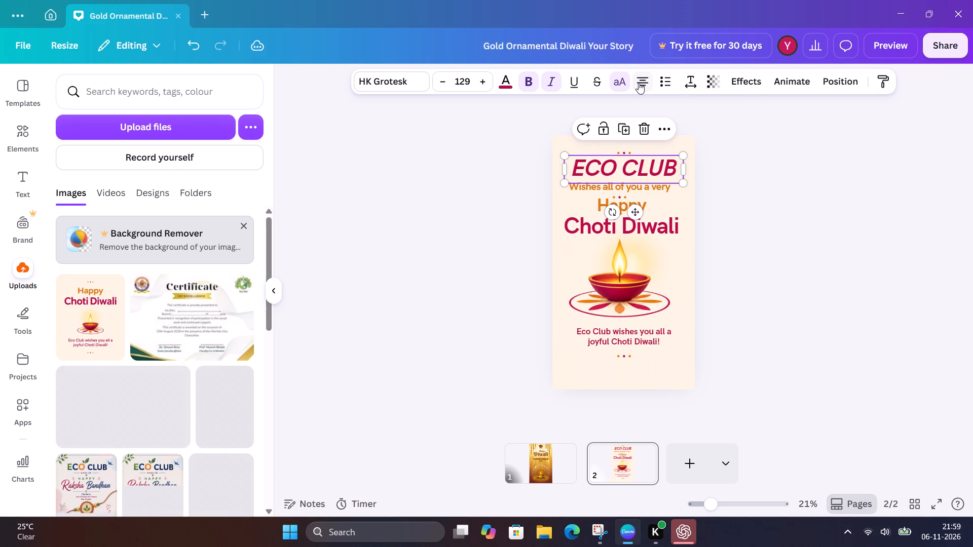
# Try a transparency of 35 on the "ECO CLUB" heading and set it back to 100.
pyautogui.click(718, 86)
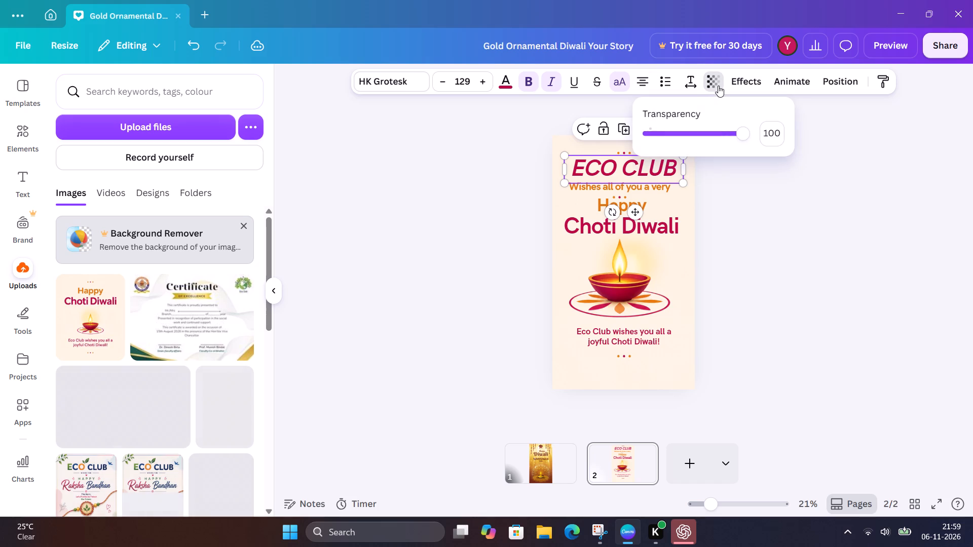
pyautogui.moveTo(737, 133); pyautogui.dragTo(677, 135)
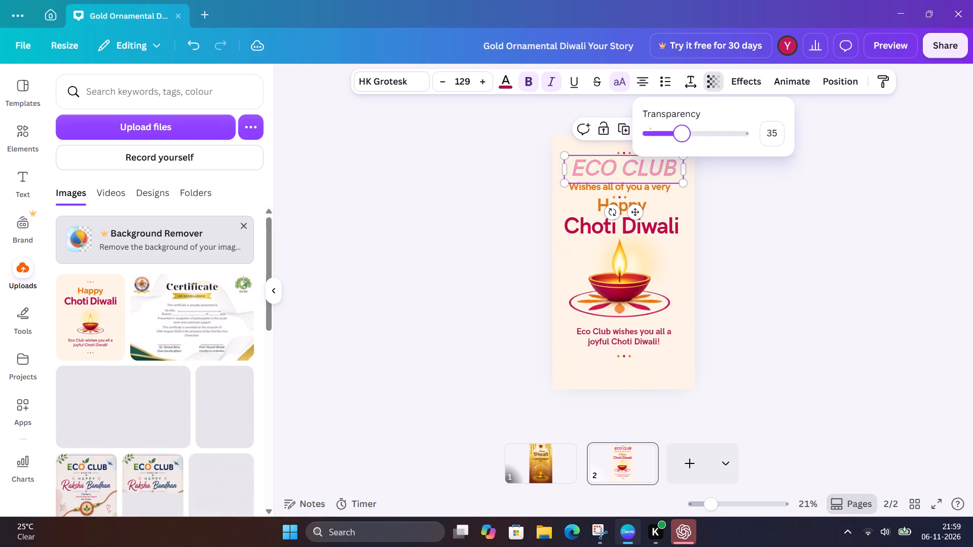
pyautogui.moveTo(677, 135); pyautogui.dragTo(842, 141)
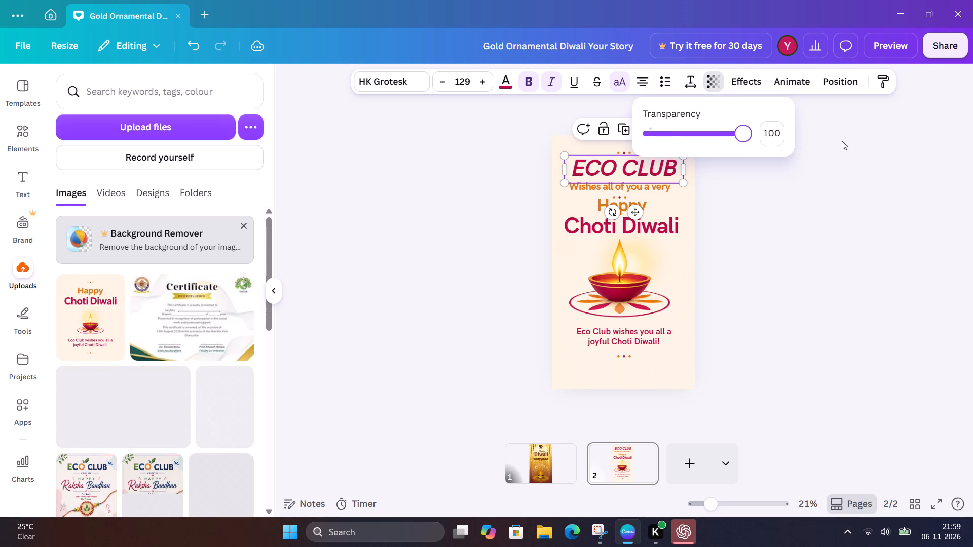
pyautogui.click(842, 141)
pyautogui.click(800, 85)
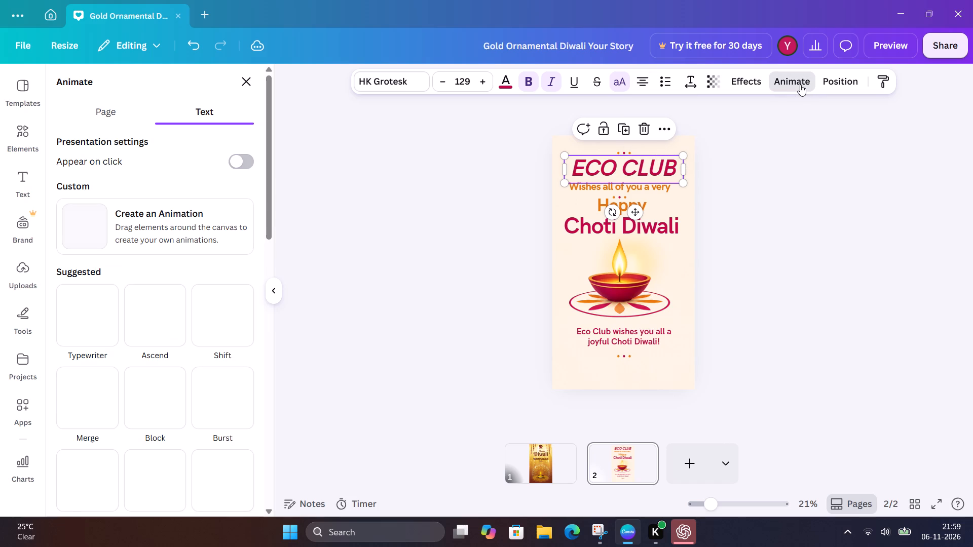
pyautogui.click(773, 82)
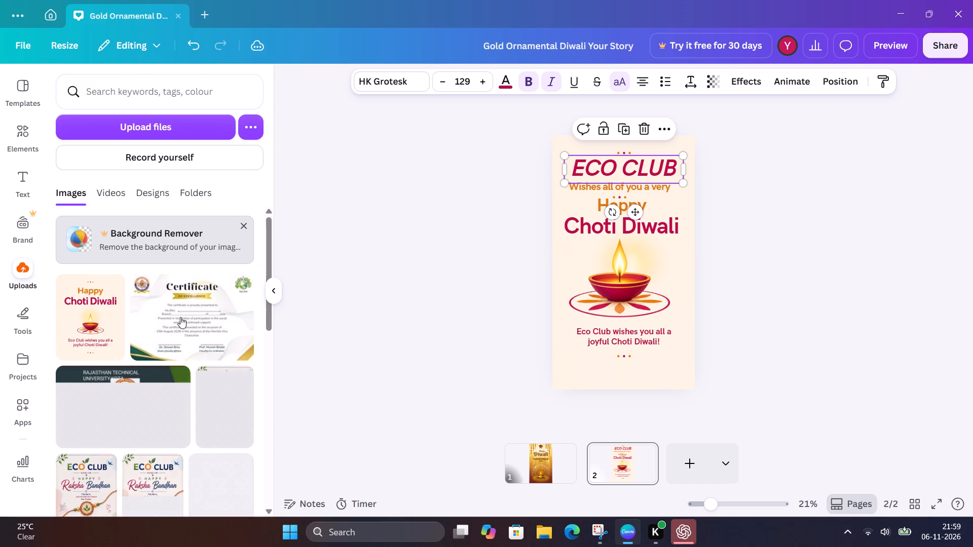
# Look through the whole library of uploaded images for artwork to use on the poster.
pyautogui.scroll(-7, 178, 319)
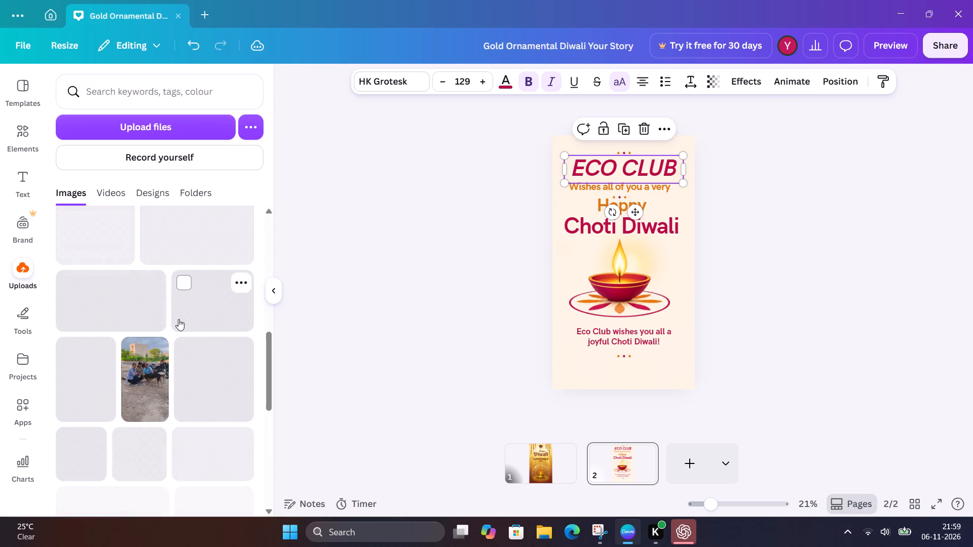
pyautogui.scroll(-3, 178, 319)
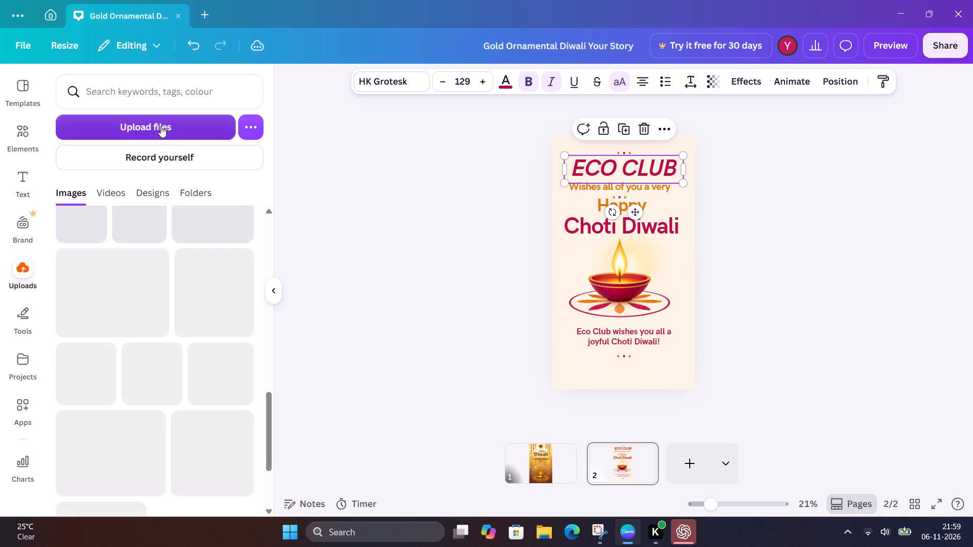
pyautogui.scroll(-1, 190, 289)
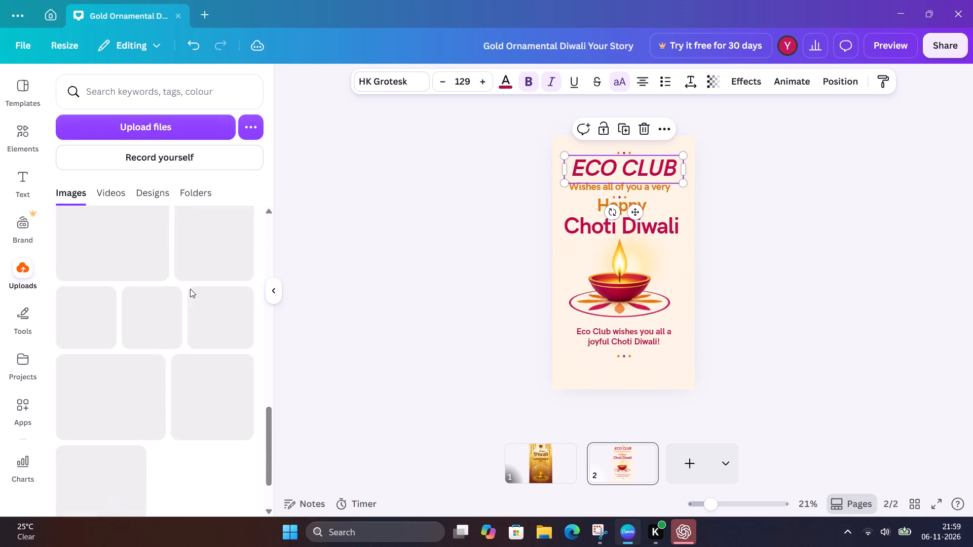
pyautogui.scroll(-1, 190, 289)
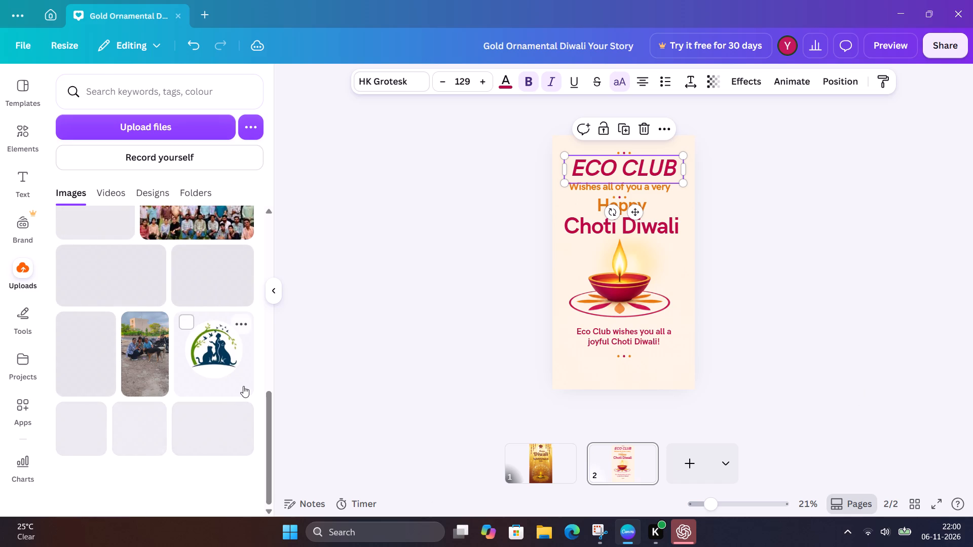
pyautogui.scroll(-2, 243, 386)
pyautogui.scroll(3, 243, 386)
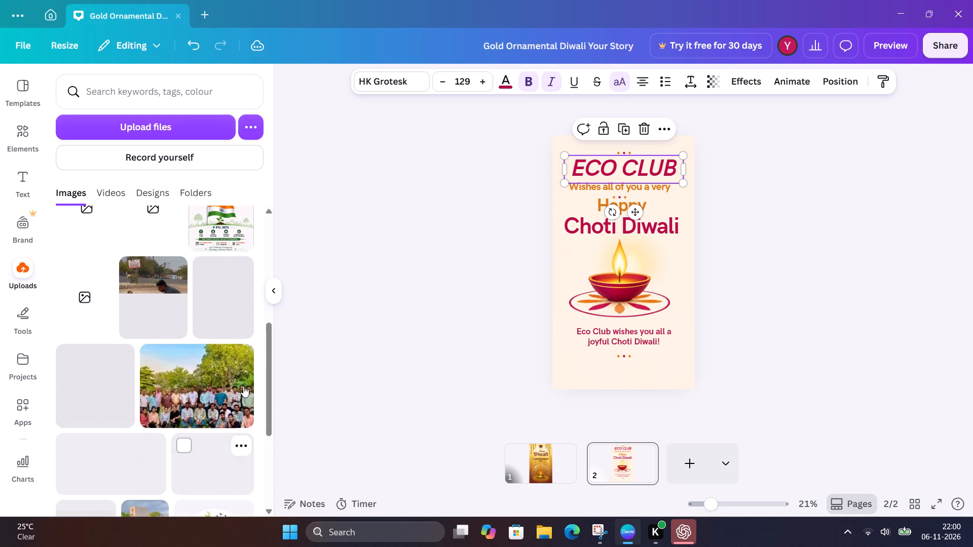
pyautogui.scroll(2, 243, 386)
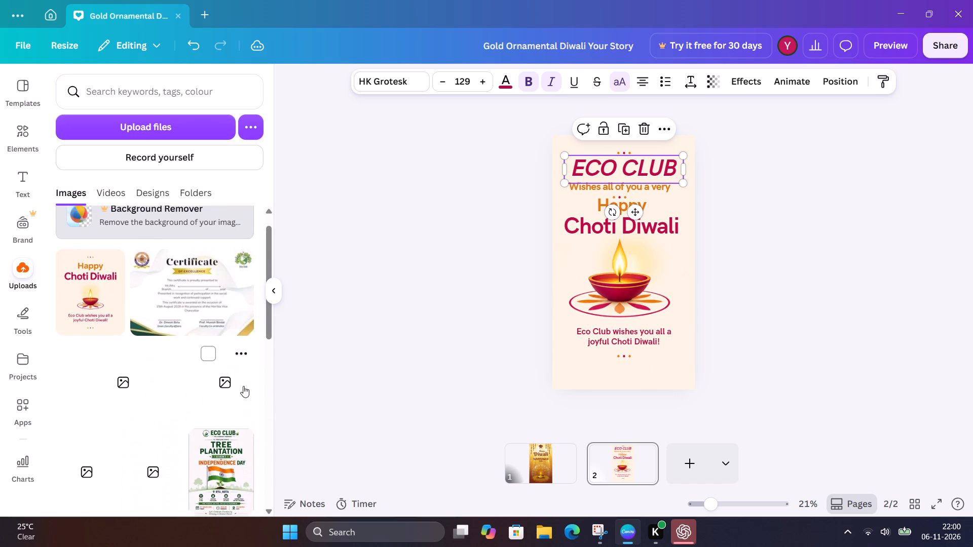
pyautogui.scroll(2, 243, 386)
pyautogui.scroll(-5, 243, 386)
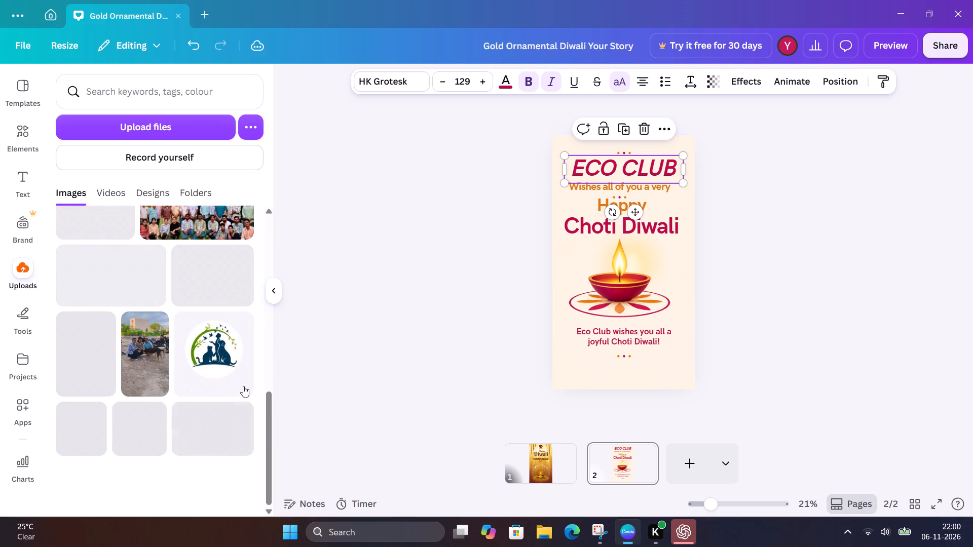
pyautogui.scroll(-8, 243, 386)
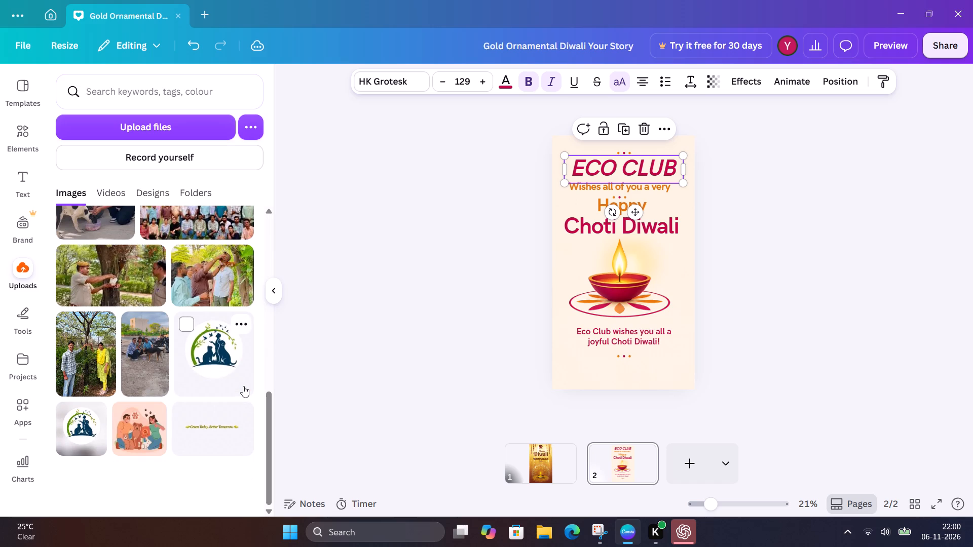
pyautogui.scroll(-1, 243, 386)
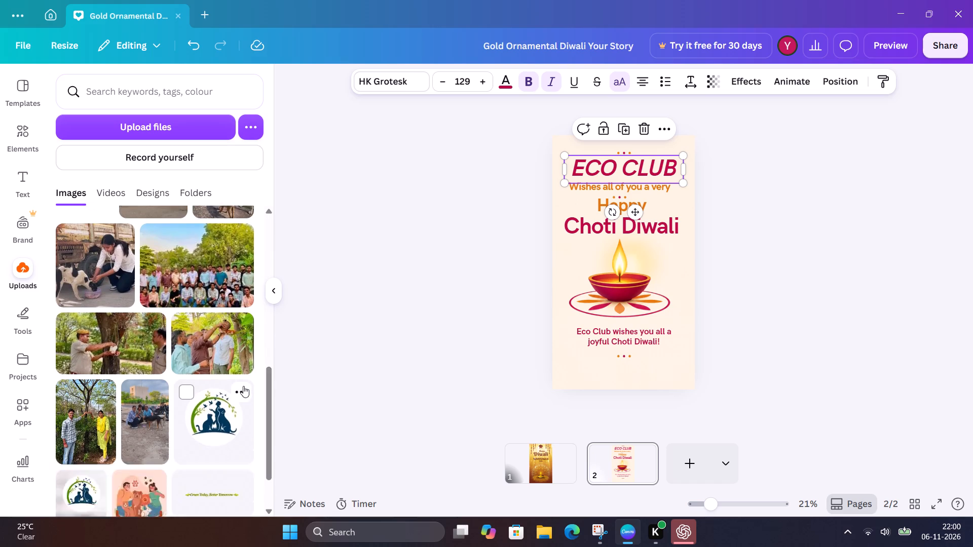
pyautogui.scroll(-3, 243, 386)
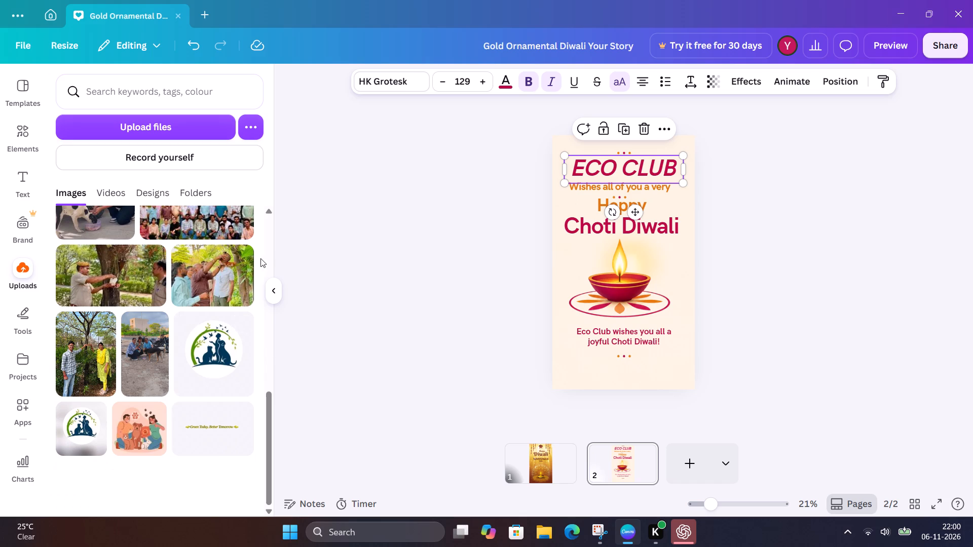
pyautogui.scroll(7, 186, 333)
pyautogui.scroll(-5, 186, 333)
pyautogui.scroll(4, 190, 299)
pyautogui.scroll(-1, 190, 296)
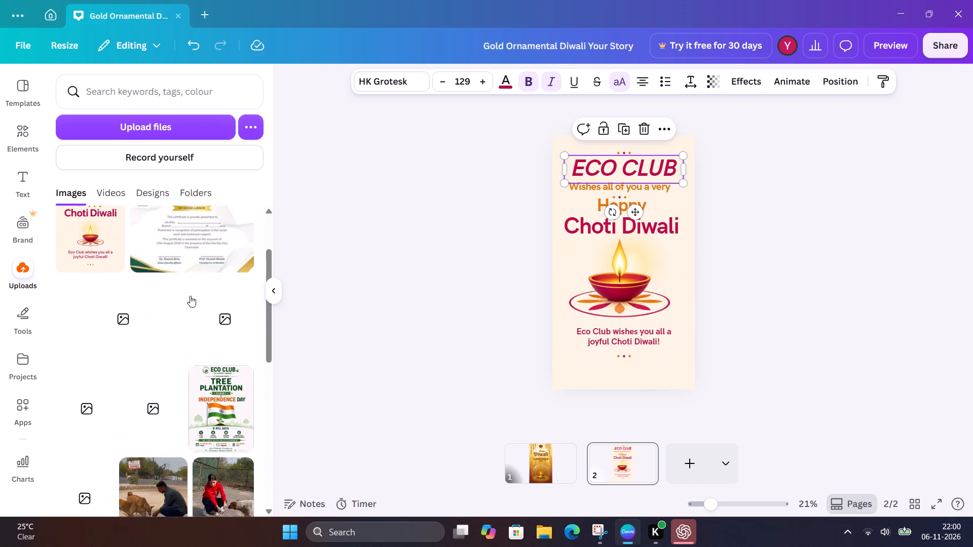
pyautogui.scroll(-2, 190, 296)
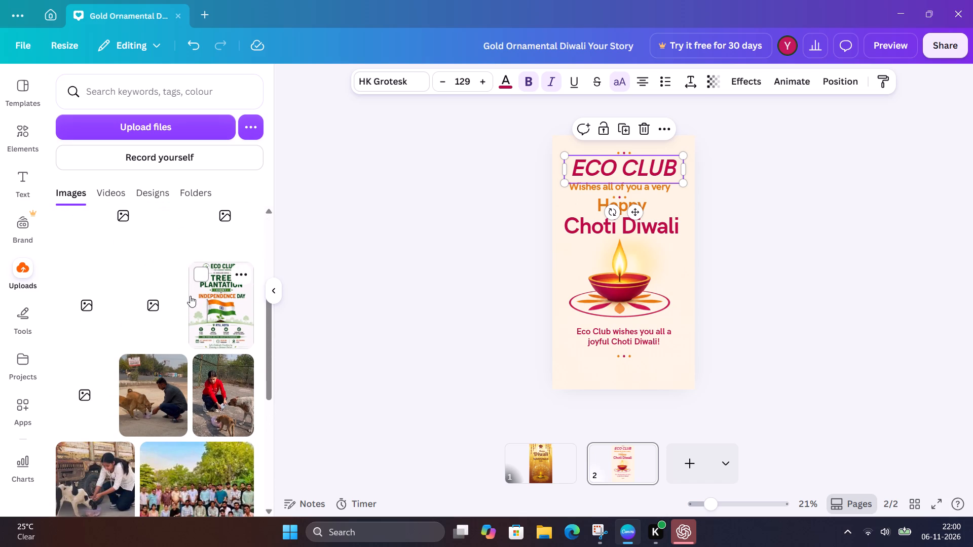
pyautogui.scroll(-3, 190, 296)
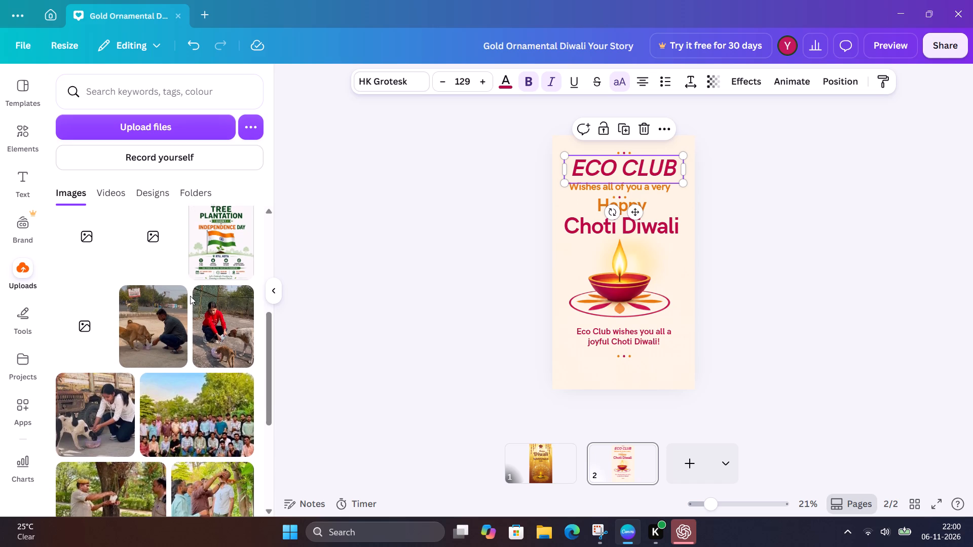
pyautogui.scroll(-3, 190, 296)
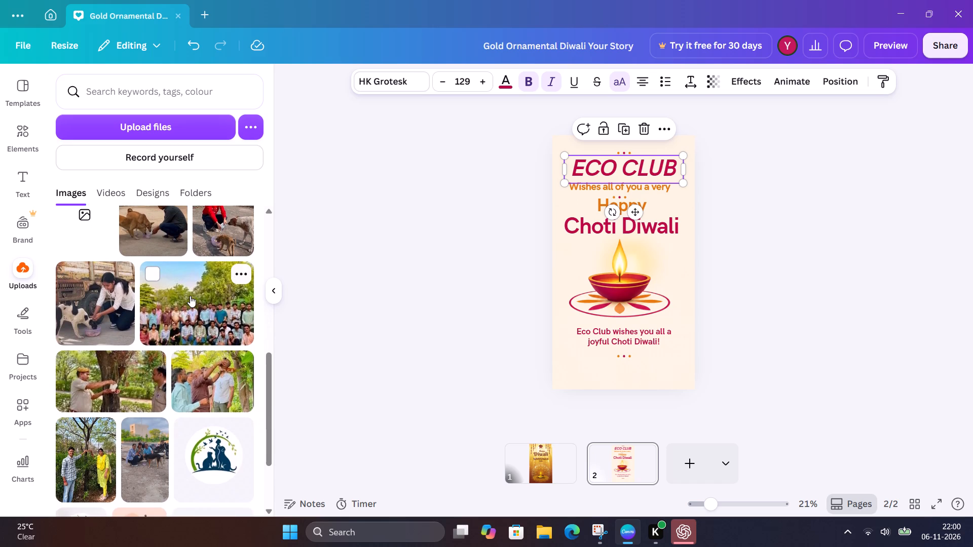
pyautogui.scroll(-4, 190, 296)
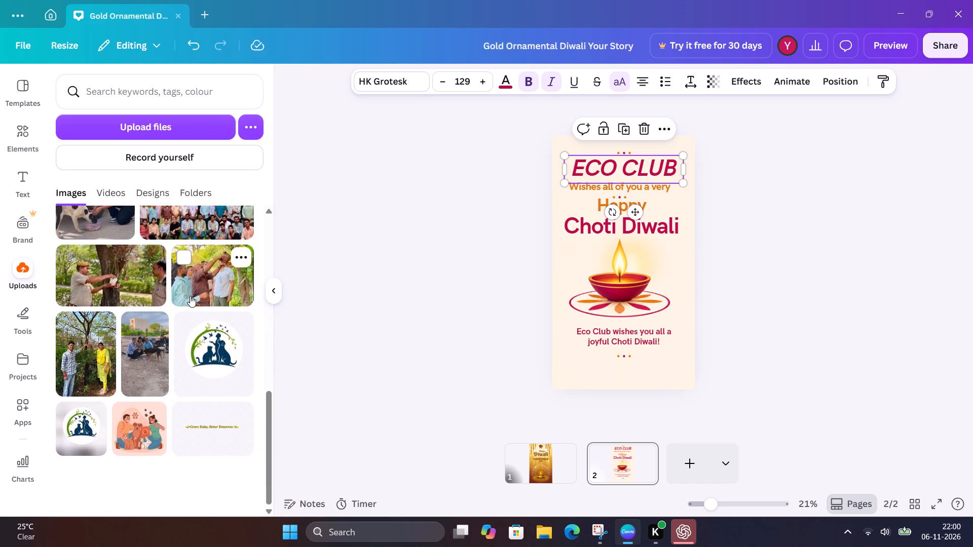
pyautogui.scroll(-9, 190, 296)
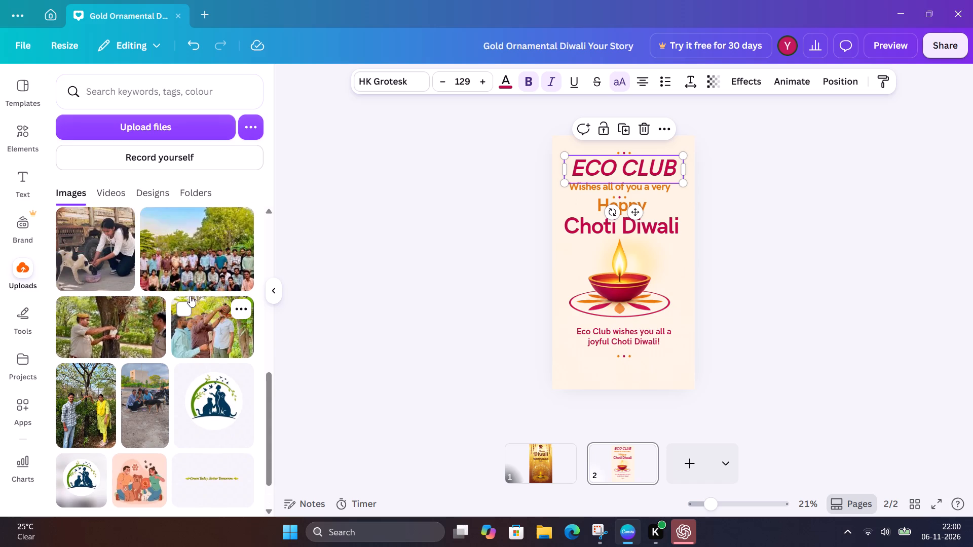
# Check the uploaded videos and folders, and return to the uploaded images.
pyautogui.click(31, 270)
pyautogui.click(31, 270)
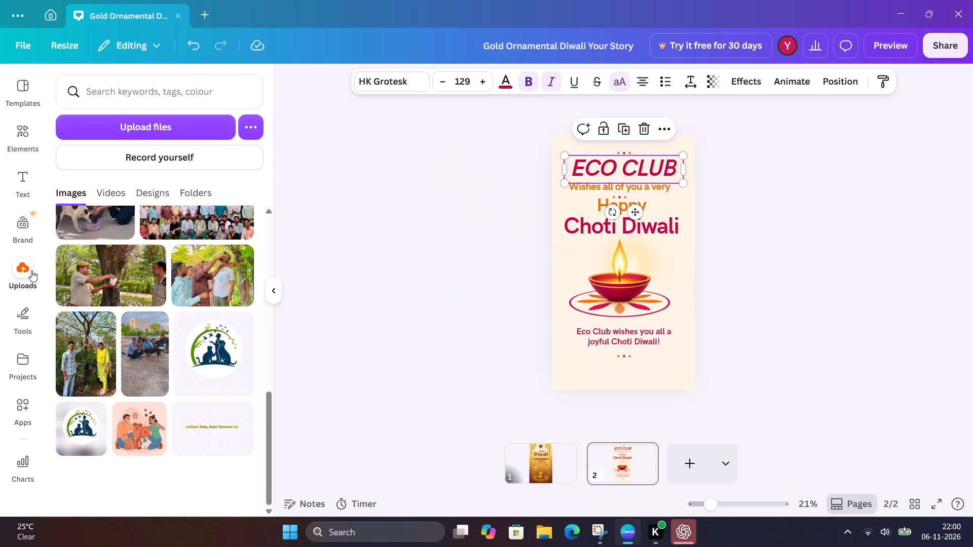
pyautogui.scroll(10, 210, 293)
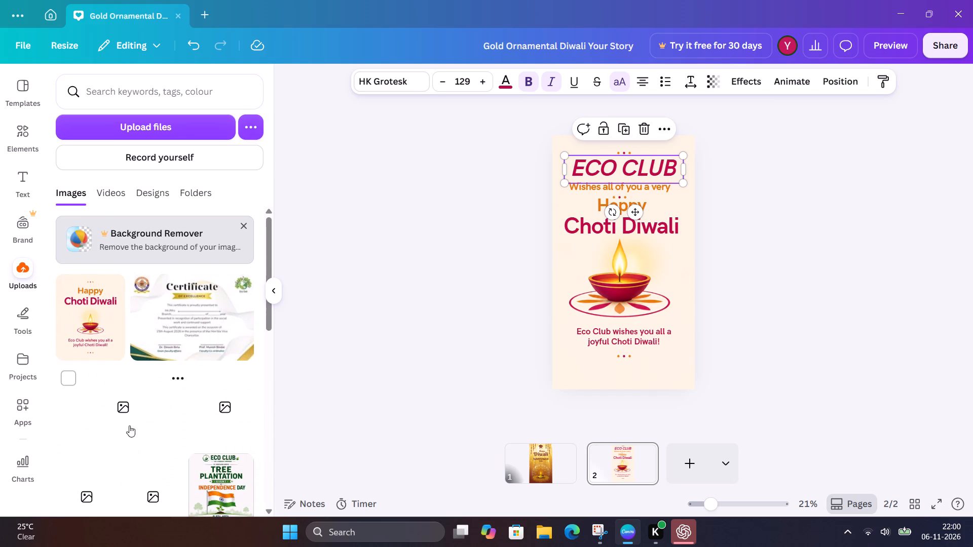
pyautogui.click(107, 184)
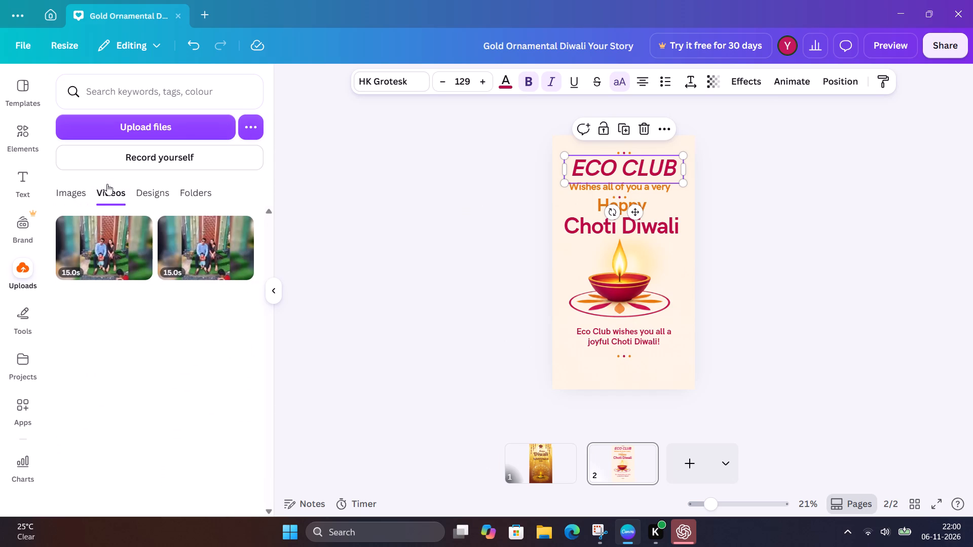
pyautogui.click(79, 187)
pyautogui.click(194, 192)
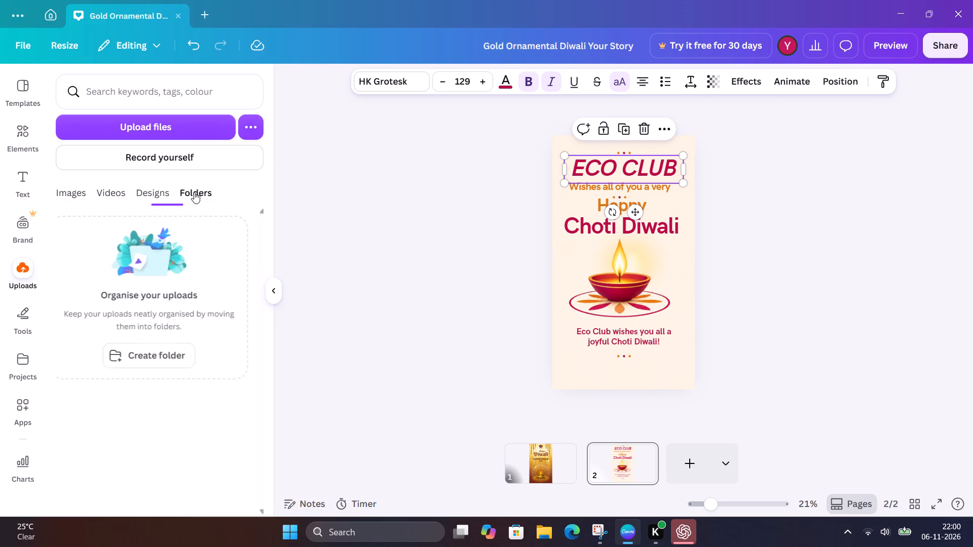
pyautogui.click(78, 187)
pyautogui.scroll(-17, 125, 313)
pyautogui.scroll(7, 125, 313)
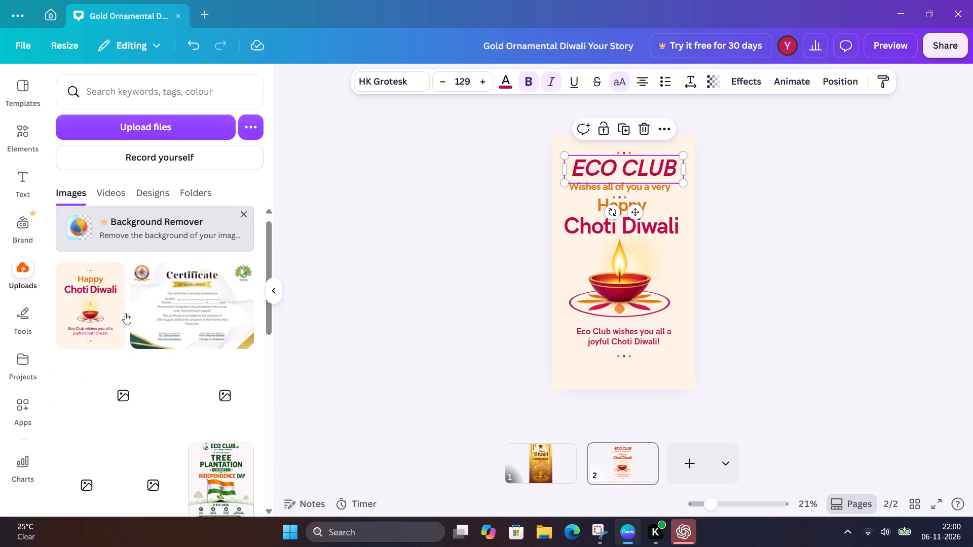
# Reload the design and return to page 2, with the uploaded Choti Diwali poster image added there.
pyautogui.hotkey('ctrl', 'r')
pyautogui.click(125, 313)
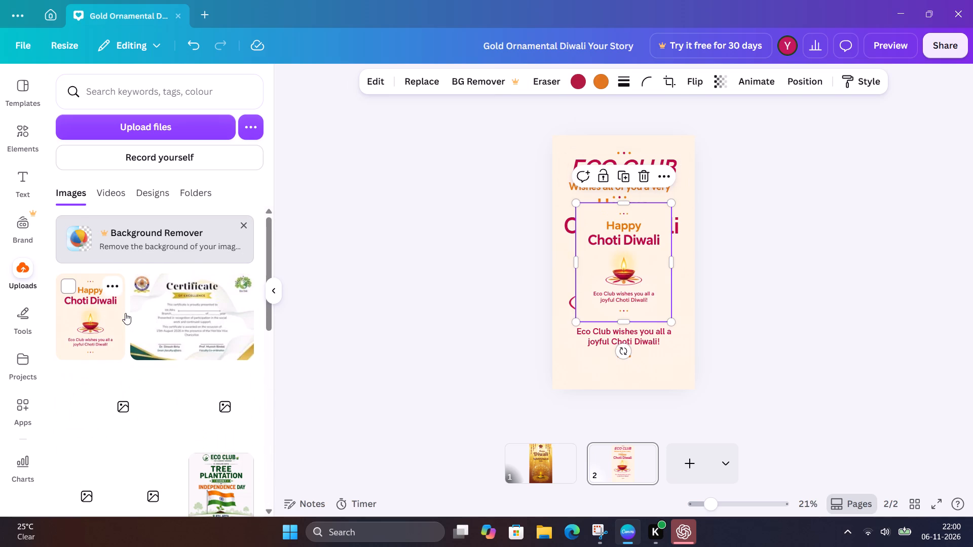
pyautogui.scroll(-1, 149, 319)
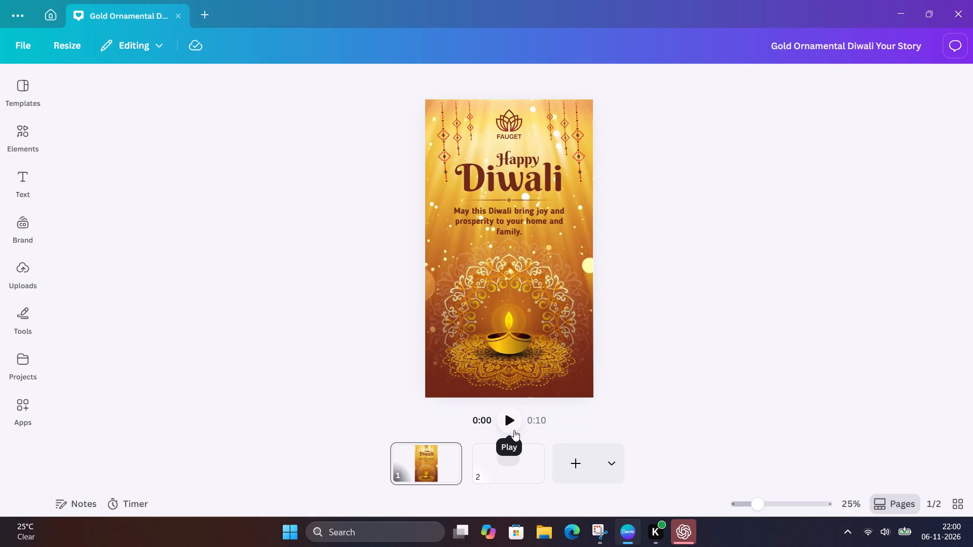
pyautogui.click(510, 457)
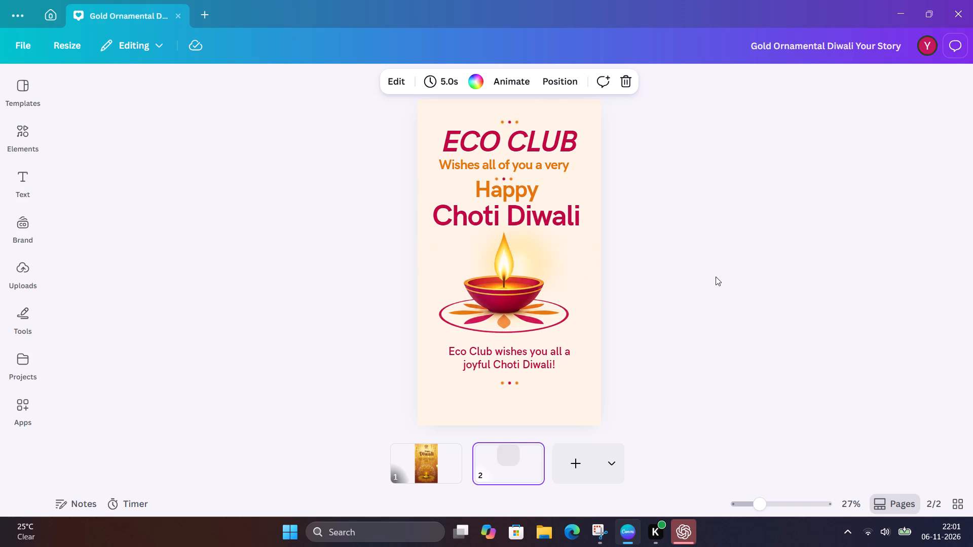
# Delete the uploaded Choti Diwali poster image that covers the design on page 2.
pyautogui.moveTo(515, 310); pyautogui.dragTo(518, 310)
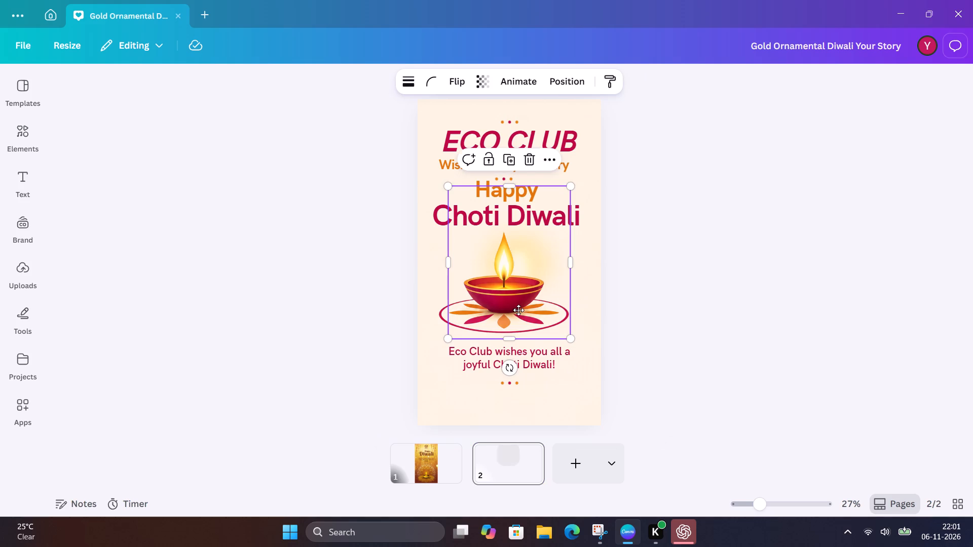
pyautogui.moveTo(518, 310); pyautogui.dragTo(593, 295)
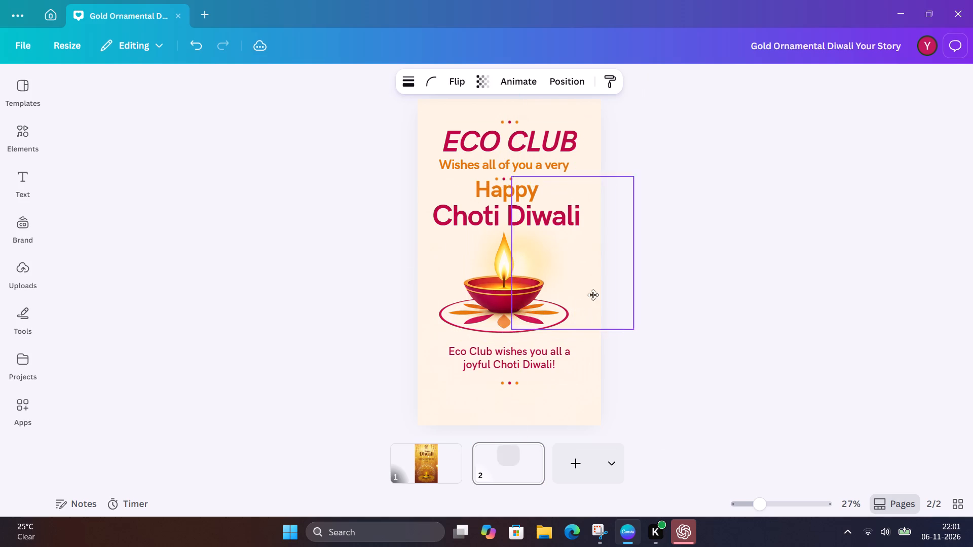
pyautogui.moveTo(593, 295); pyautogui.dragTo(624, 319)
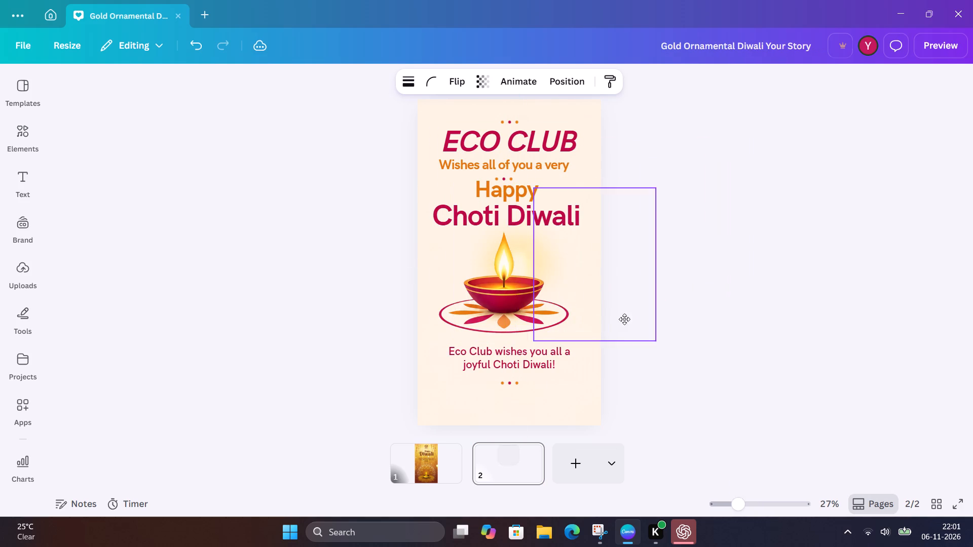
pyautogui.moveTo(624, 319); pyautogui.dragTo(526, 340)
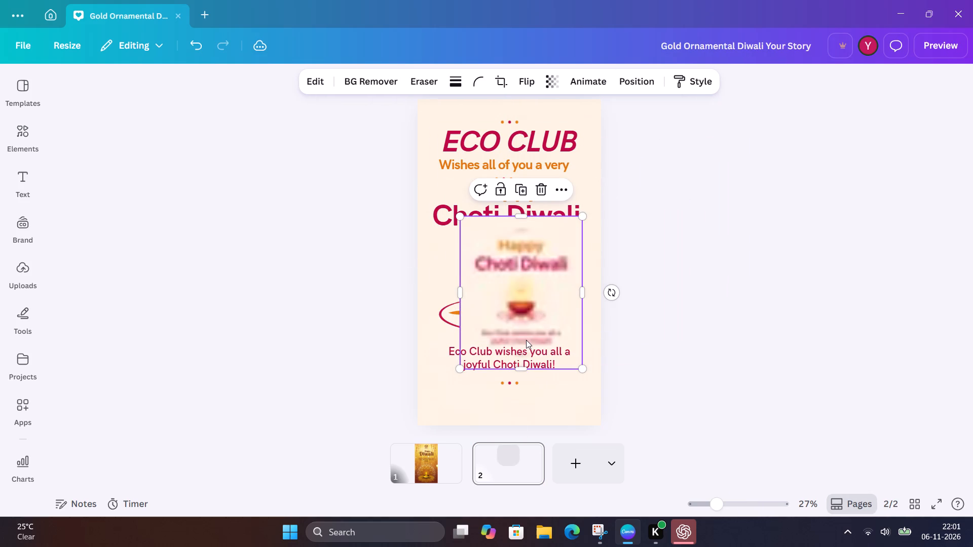
pyautogui.click(526, 340)
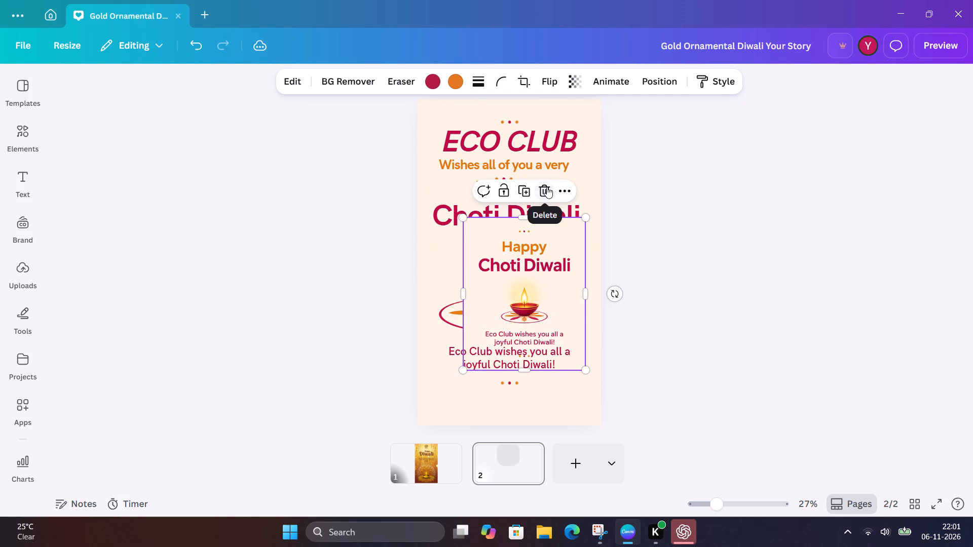
pyautogui.moveTo(558, 315); pyautogui.dragTo(560, 307)
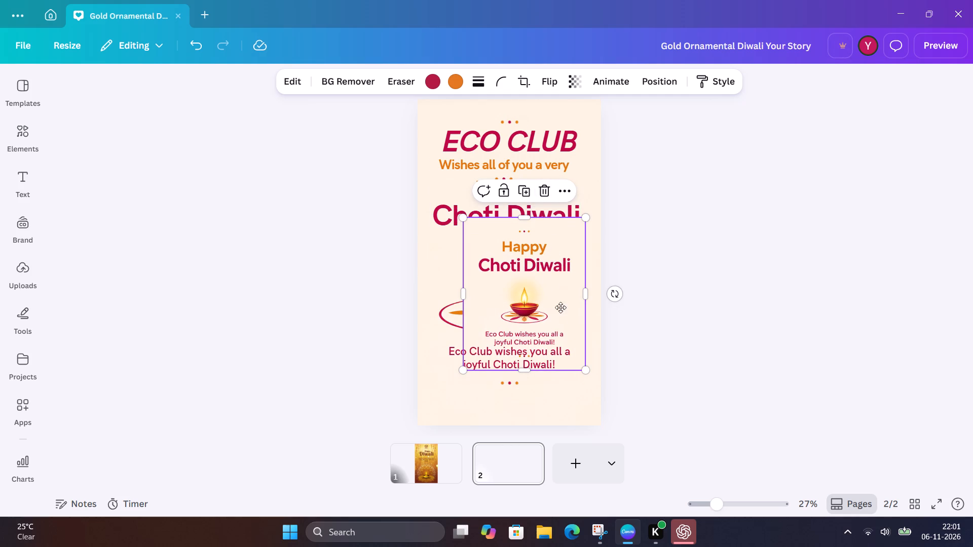
pyautogui.moveTo(560, 307); pyautogui.dragTo(576, 301)
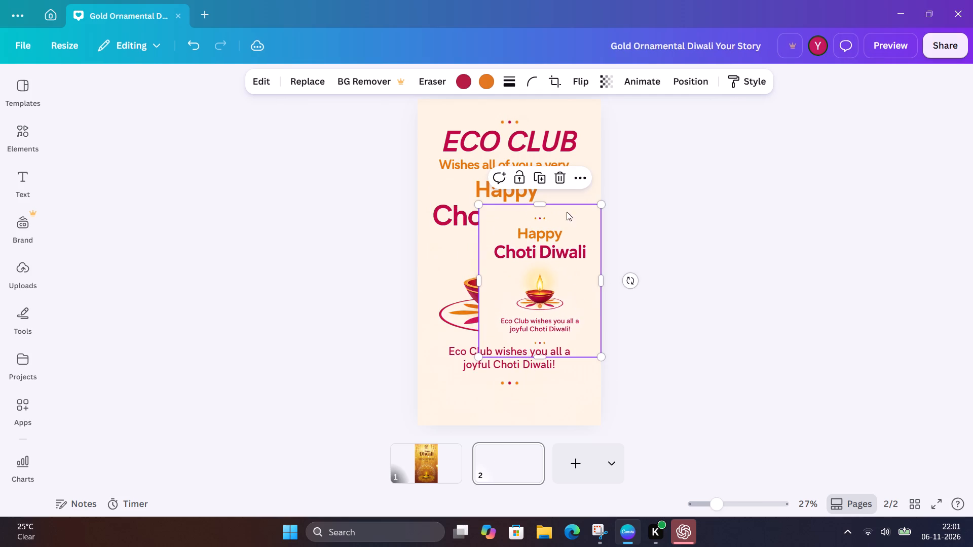
pyautogui.click(567, 178)
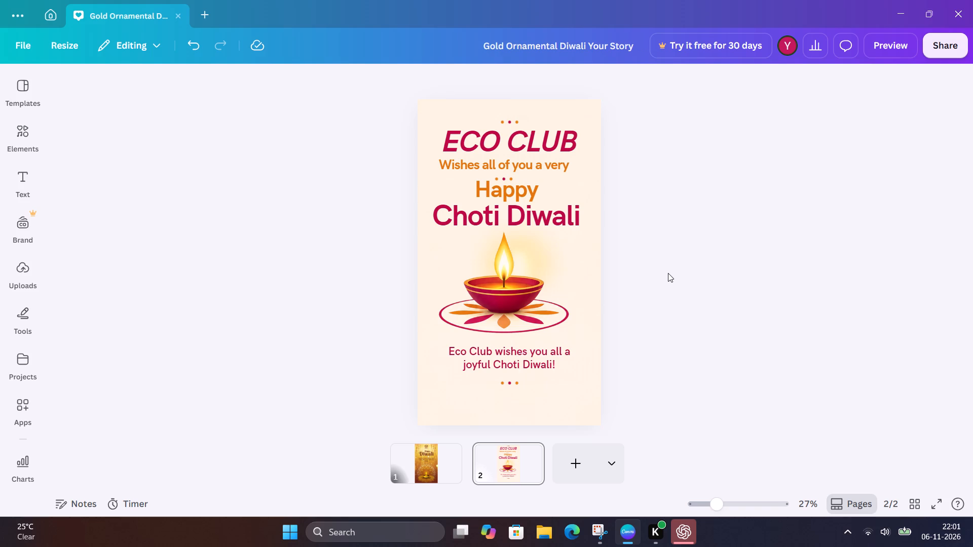
# Delete the greeting text "Eco Club wishes you all a joyful Choti Diwali!" below the diya.
pyautogui.click(523, 362)
pyautogui.click(528, 324)
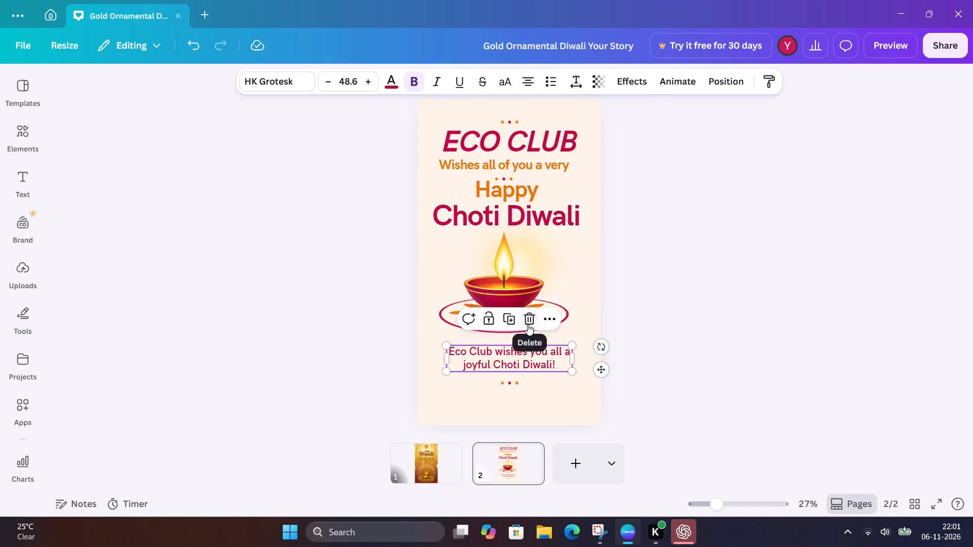
# Move the three-dot ornament below the diya down close to the bottom edge of the poster.
pyautogui.moveTo(503, 382); pyautogui.dragTo(499, 411)
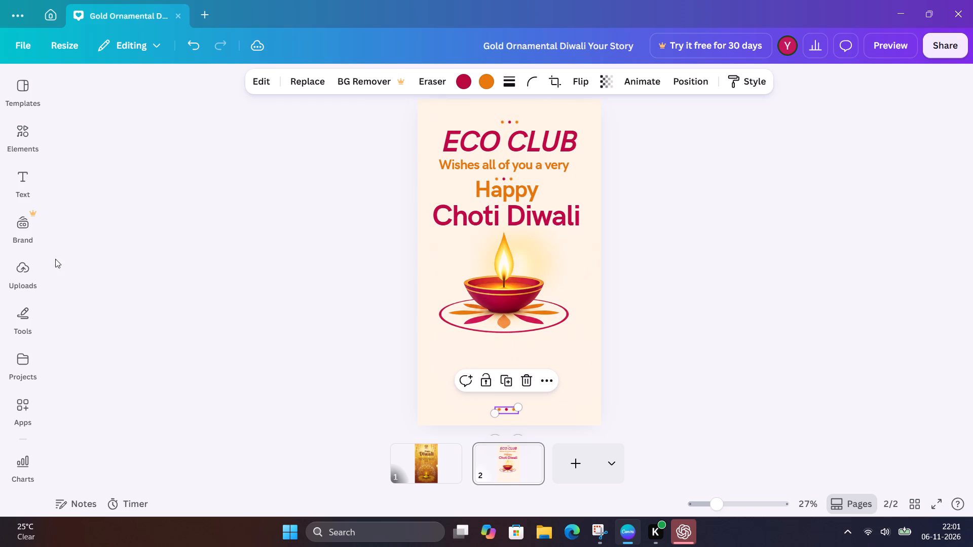
# Look through the uploaded images for artwork to fill the empty space below the diya.
pyautogui.click(31, 263)
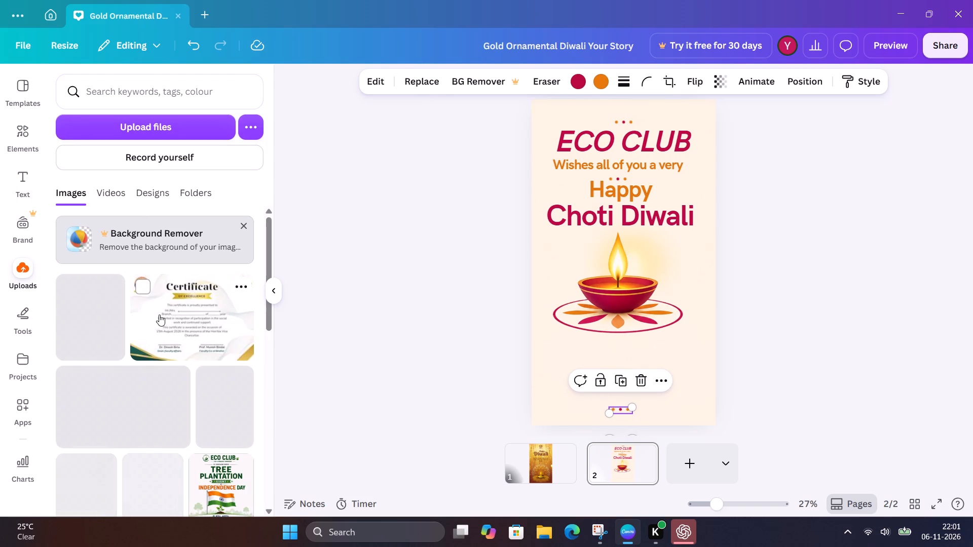
pyautogui.scroll(-10, 159, 315)
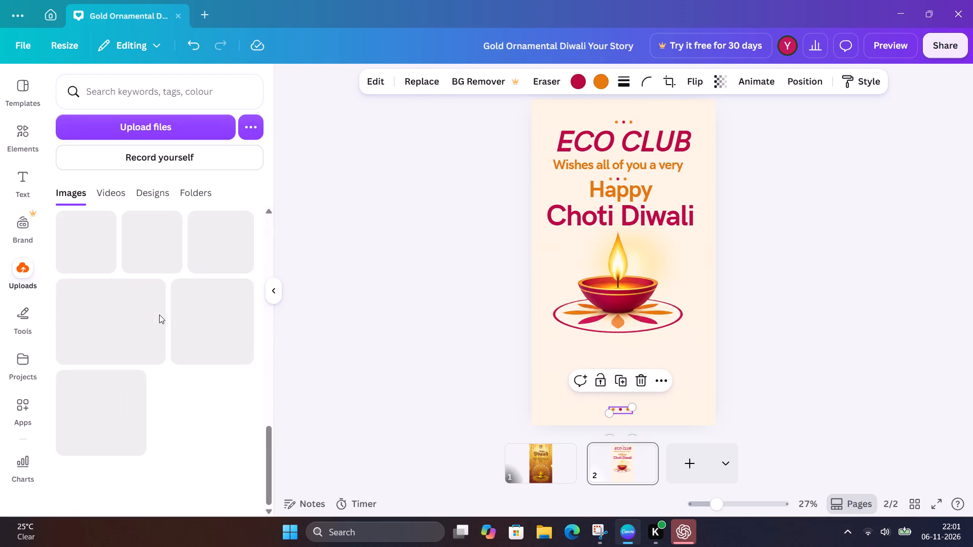
pyautogui.scroll(1, 159, 315)
# Search the elements library for "diwali".
pyautogui.click(33, 123)
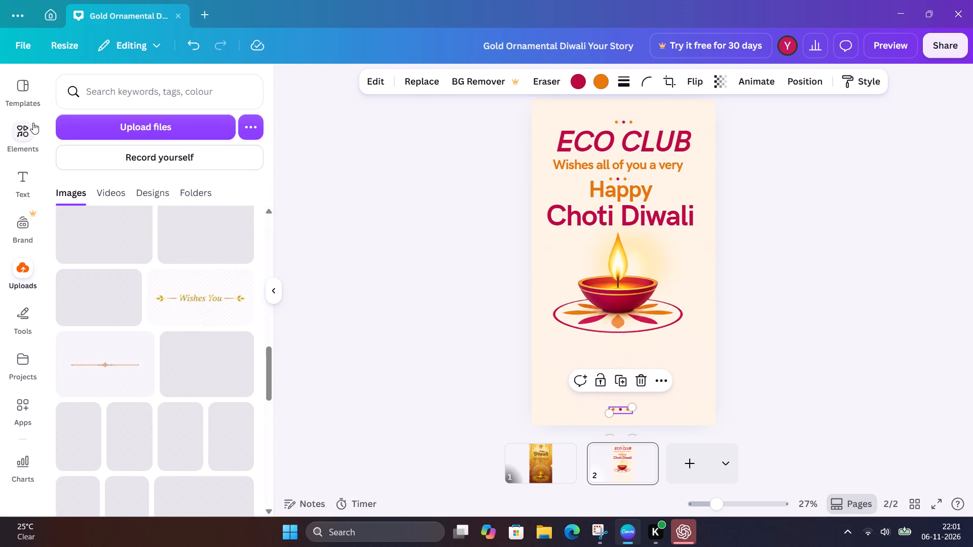
pyautogui.click(128, 88)
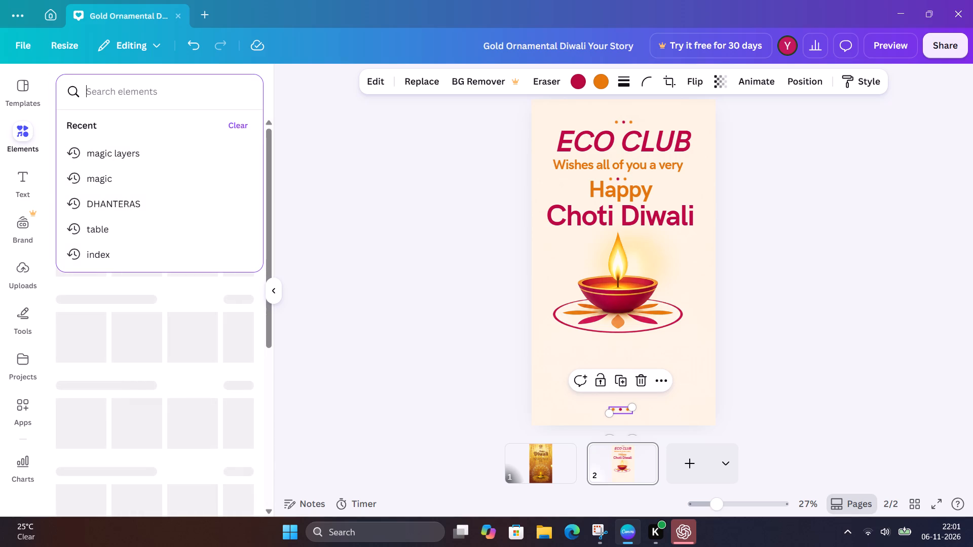
pyautogui.write('diwali')
pyautogui.press('Return')
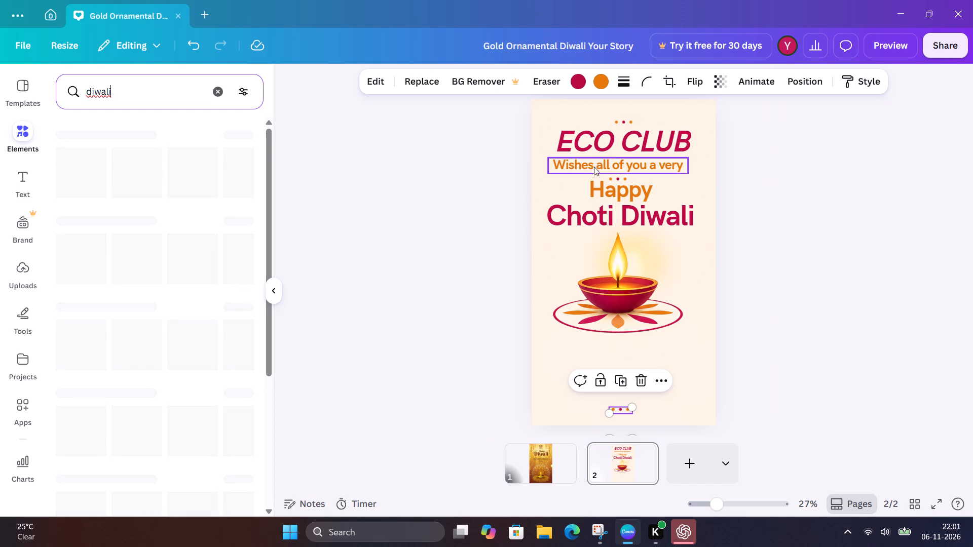
# Delete the three-dot ornament between "Wishes all of you a very" and "Happy".
pyautogui.click(625, 178)
pyautogui.click(640, 157)
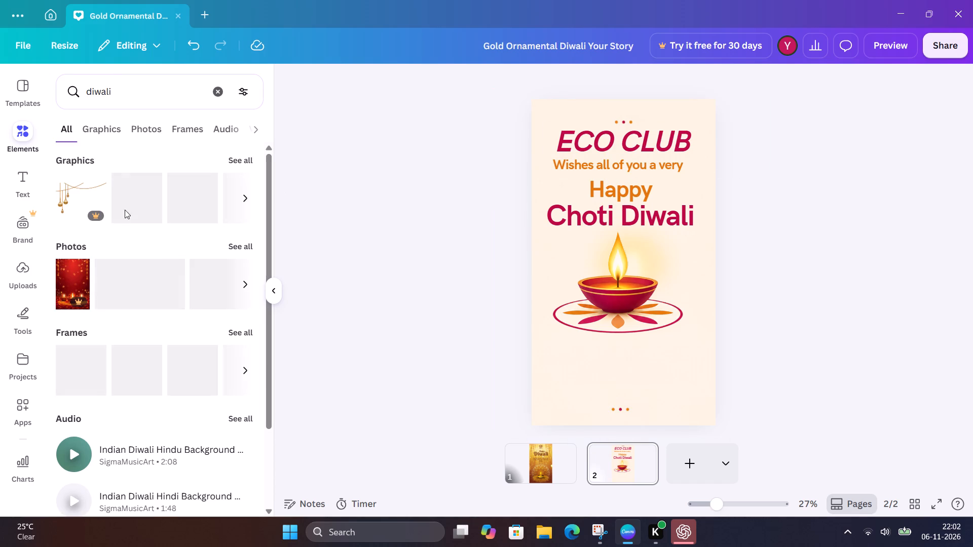
# Browse the diwali graphics, photos, frames, audio and videos, and narrow the results to graphics only.
pyautogui.scroll(-2, 303, 288)
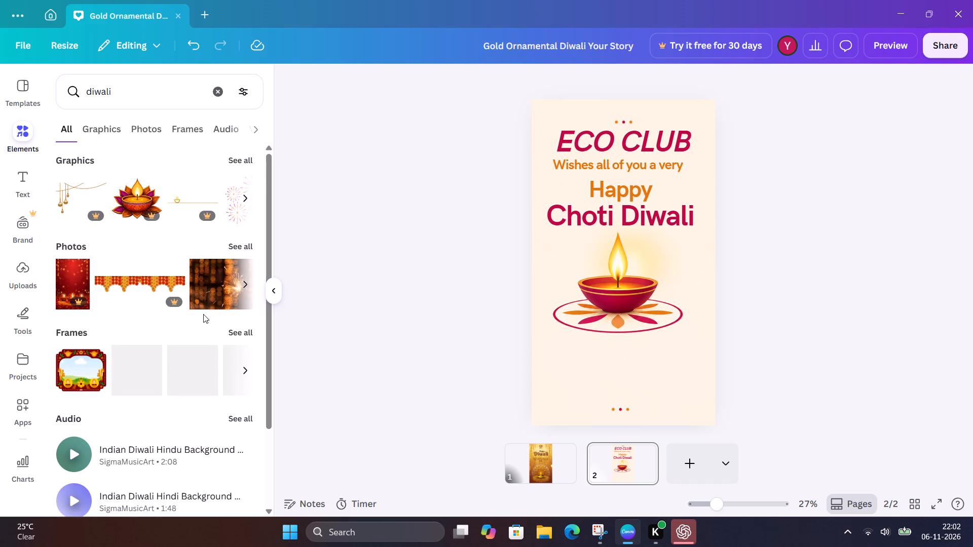
pyautogui.scroll(-1, 203, 314)
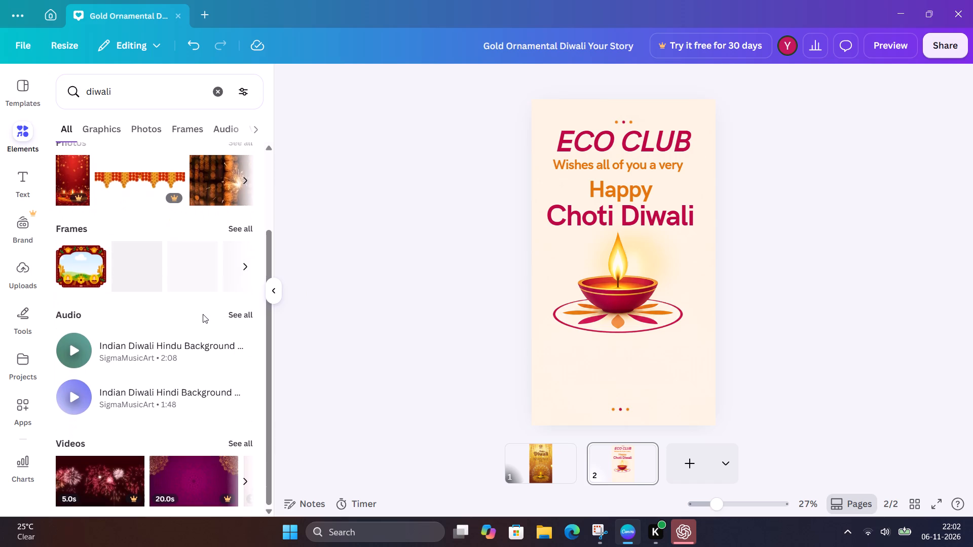
pyautogui.scroll(-4, 203, 314)
pyautogui.scroll(4, 203, 314)
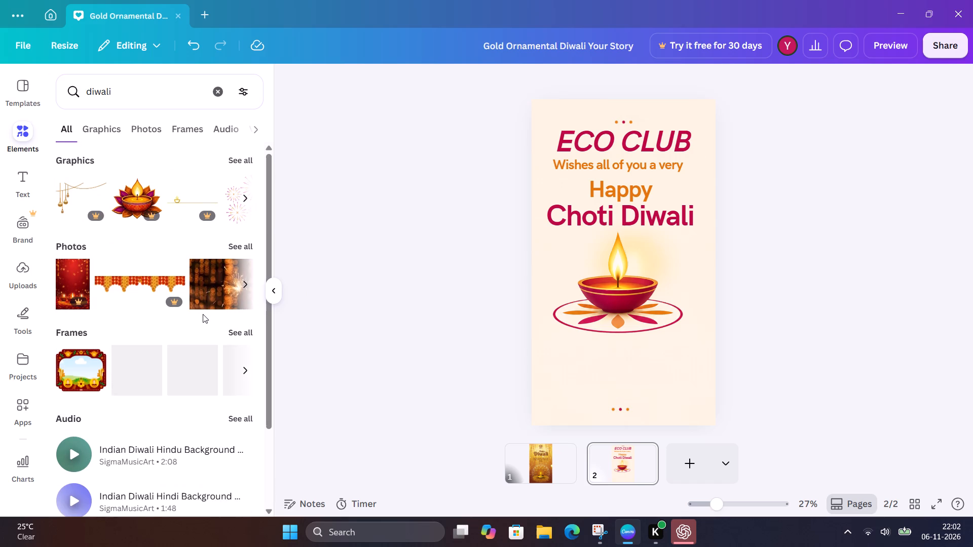
pyautogui.hscroll(-4, 203, 314)
pyautogui.scroll(1, 203, 314)
pyautogui.hscroll(-4, 157, 350)
pyautogui.hscroll(8, 157, 350)
pyautogui.hscroll(-8, 157, 350)
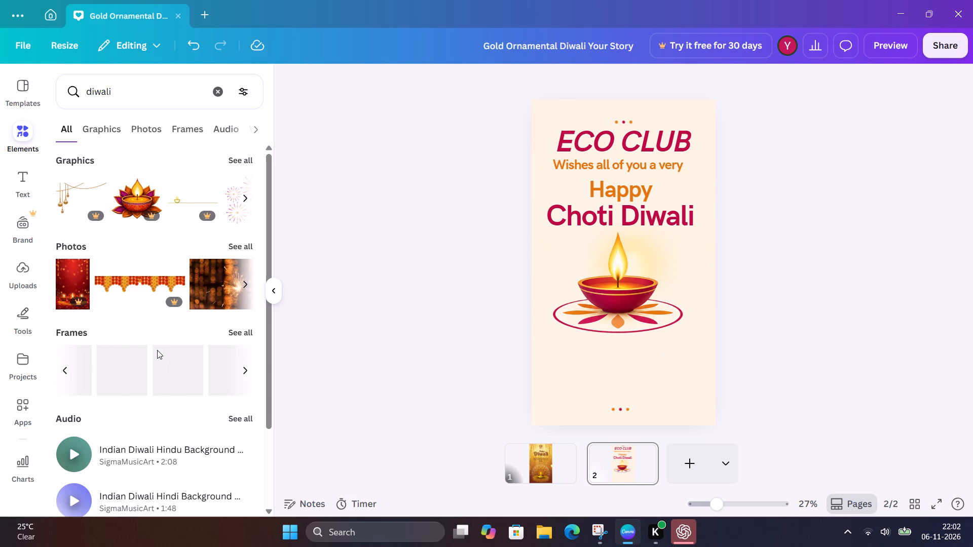
pyautogui.hscroll(-4, 157, 350)
pyautogui.hscroll(7, 157, 350)
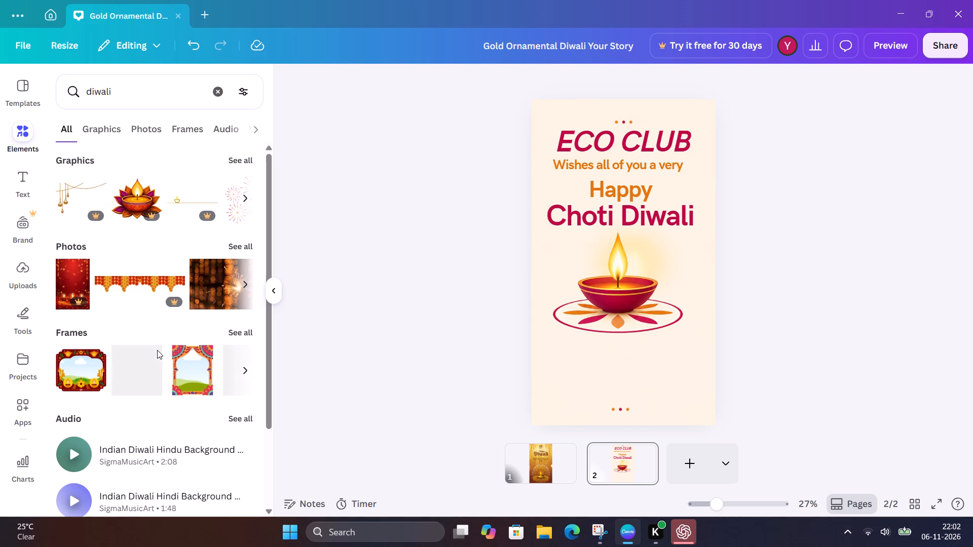
pyautogui.scroll(2, 157, 350)
pyautogui.scroll(-3, 157, 350)
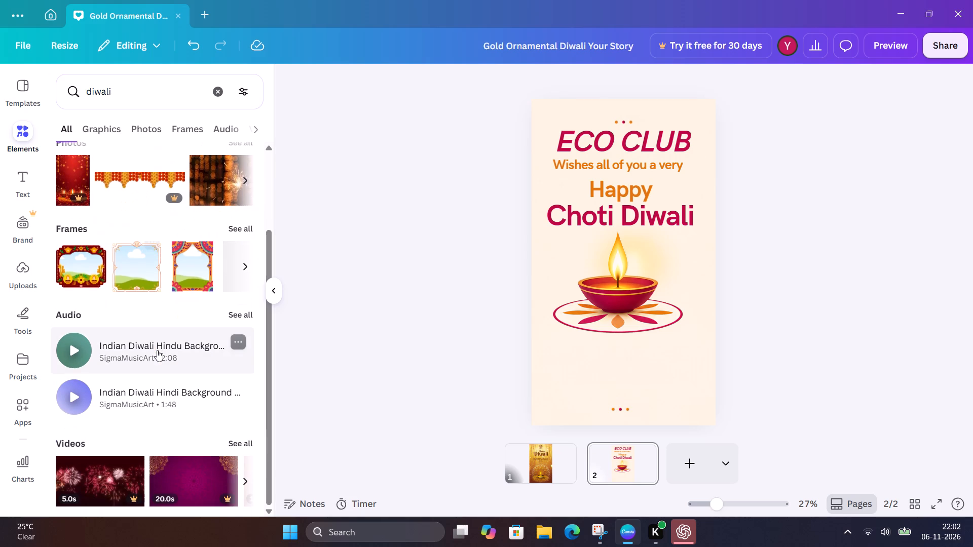
pyautogui.scroll(-3, 157, 350)
pyautogui.scroll(4, 157, 350)
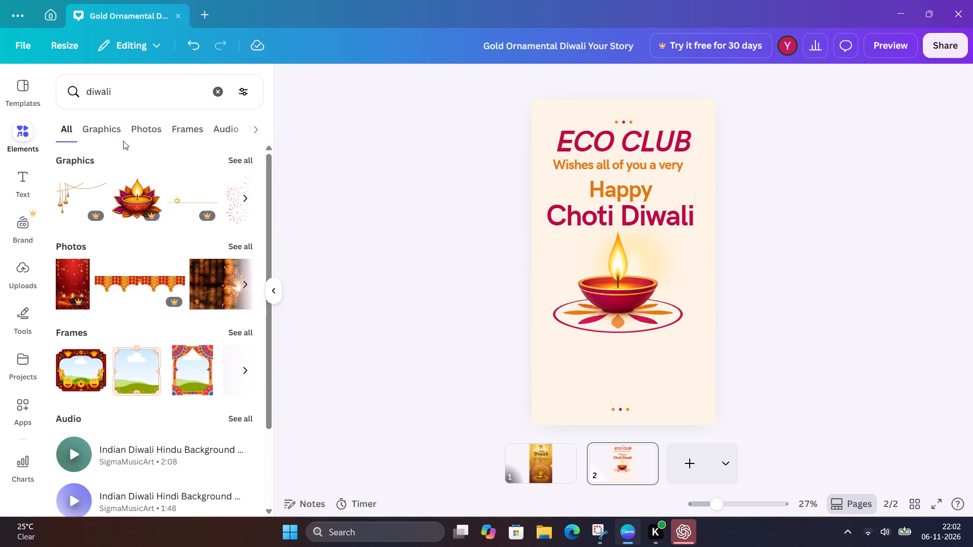
pyautogui.click(99, 132)
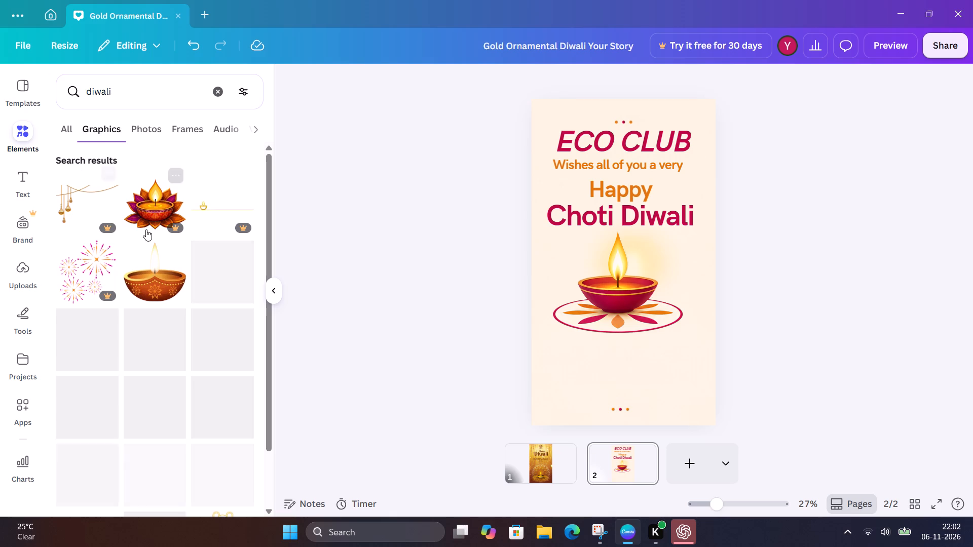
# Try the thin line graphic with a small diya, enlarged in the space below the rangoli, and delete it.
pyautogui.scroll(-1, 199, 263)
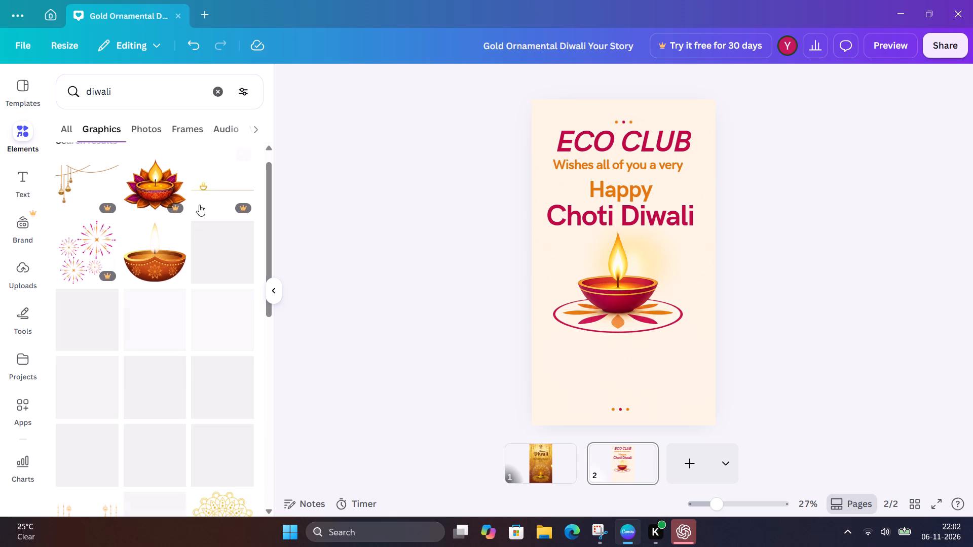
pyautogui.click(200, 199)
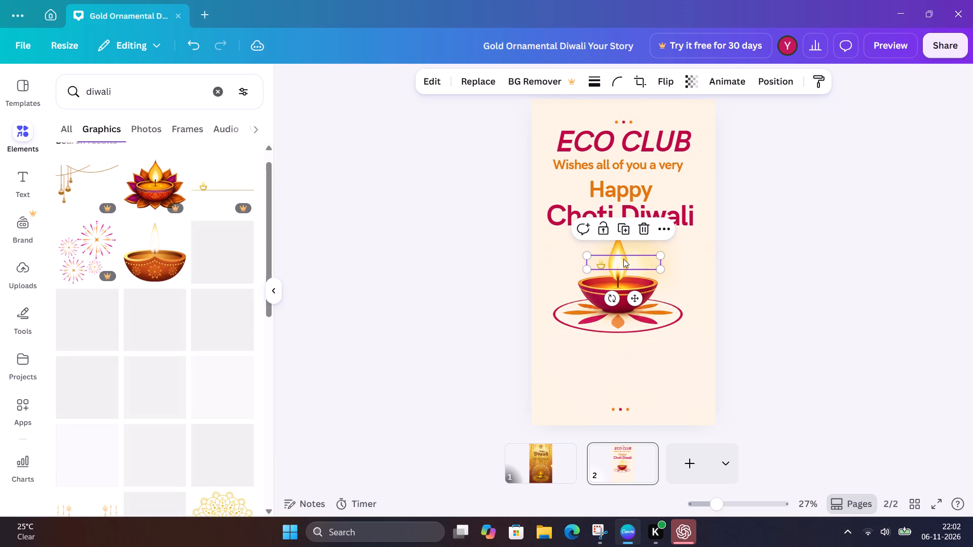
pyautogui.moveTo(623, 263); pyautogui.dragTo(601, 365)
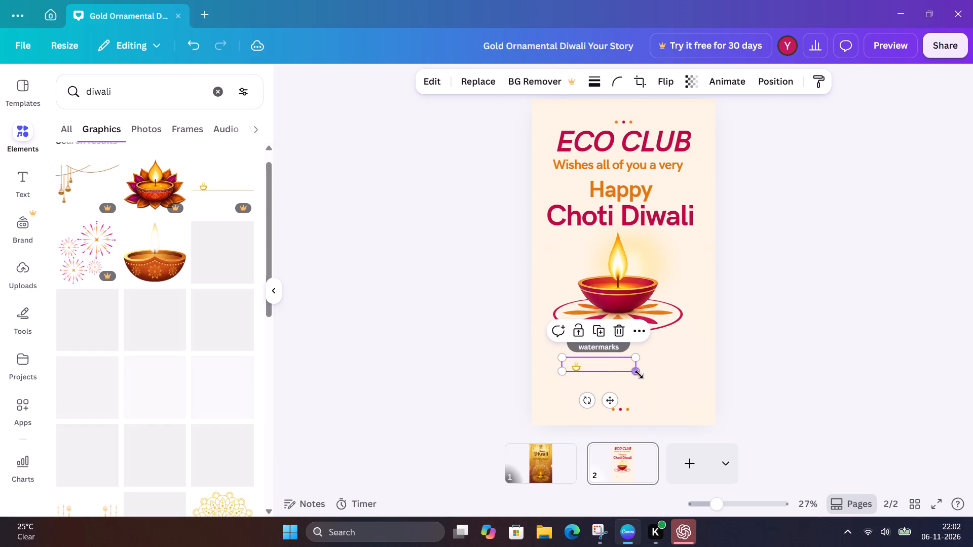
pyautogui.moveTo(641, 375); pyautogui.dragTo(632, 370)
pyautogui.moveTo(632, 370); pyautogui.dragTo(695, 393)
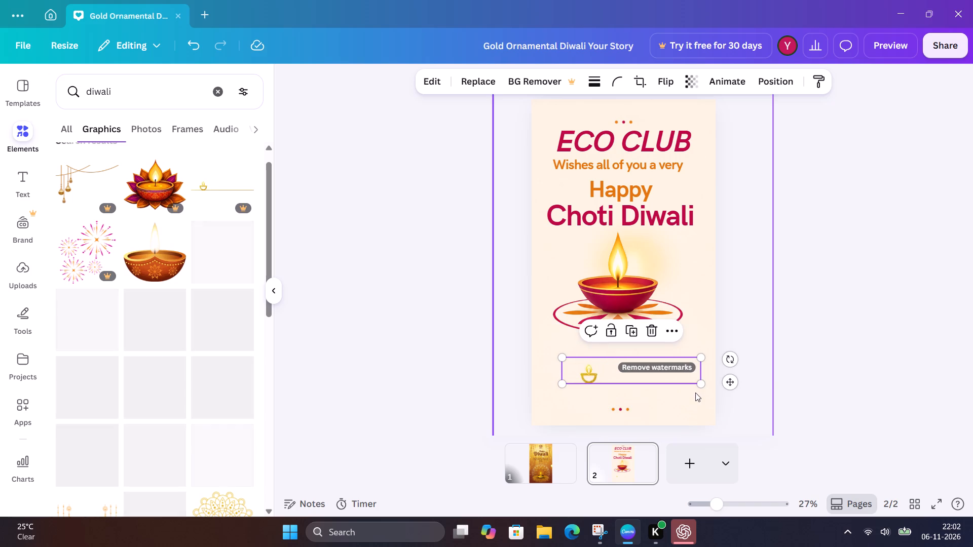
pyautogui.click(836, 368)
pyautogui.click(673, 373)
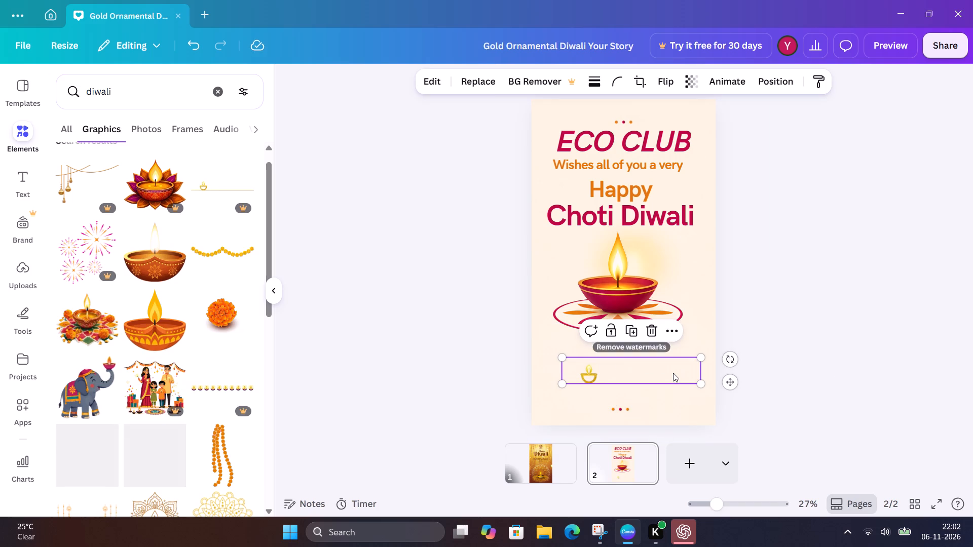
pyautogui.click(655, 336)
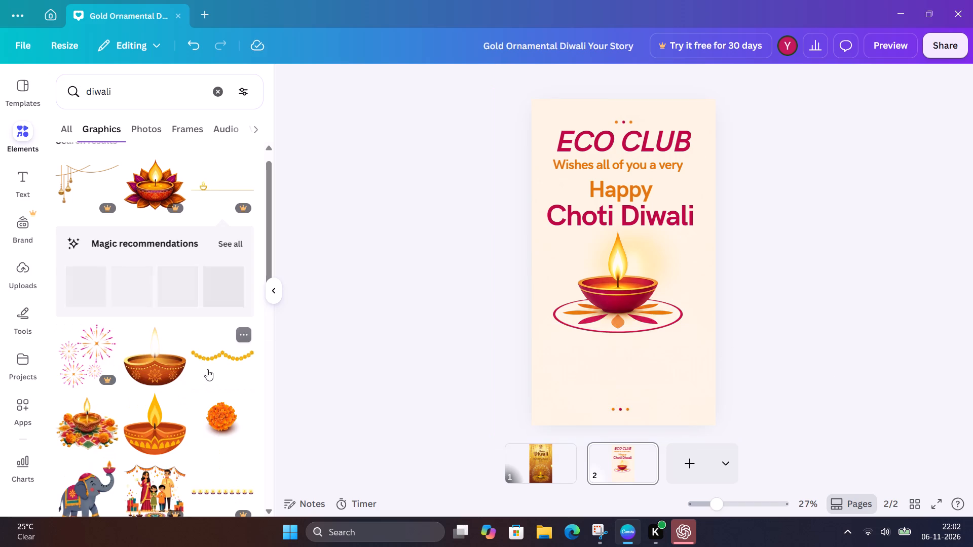
# Add the orange patterned diya graphic, shrink it to a small lamp and place it on the left part of the rangoli ring.
pyautogui.scroll(-4, 209, 374)
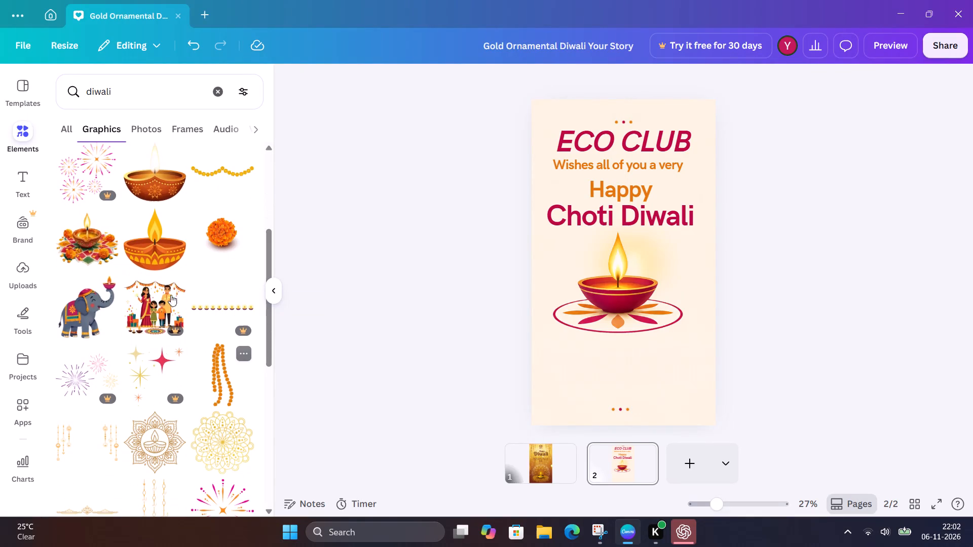
pyautogui.click(151, 252)
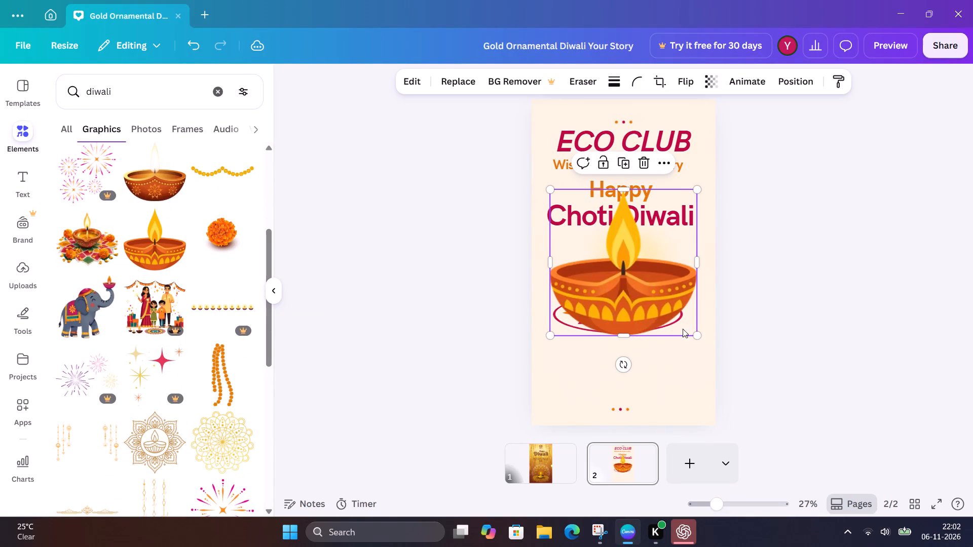
pyautogui.moveTo(696, 334); pyautogui.dragTo(550, 225)
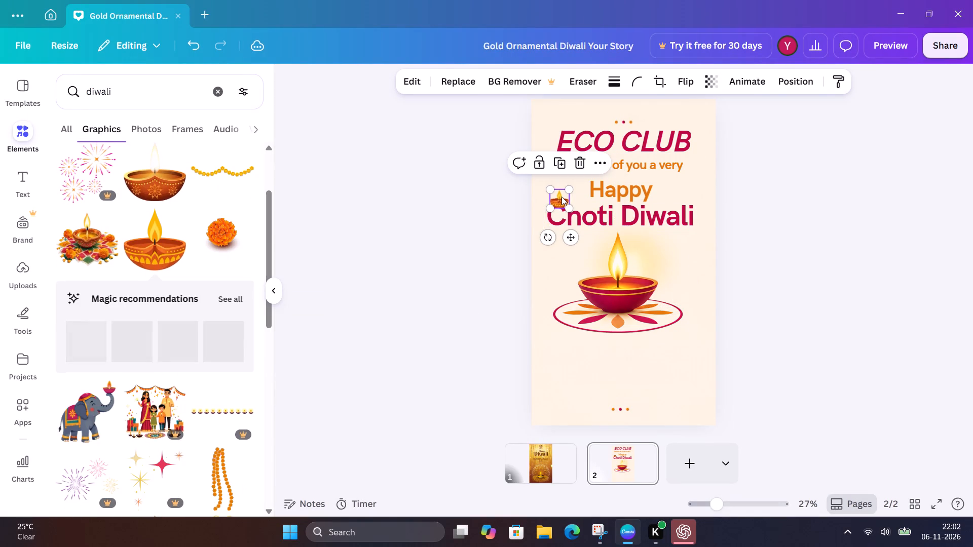
pyautogui.moveTo(562, 196); pyautogui.dragTo(573, 299)
pyautogui.click(787, 311)
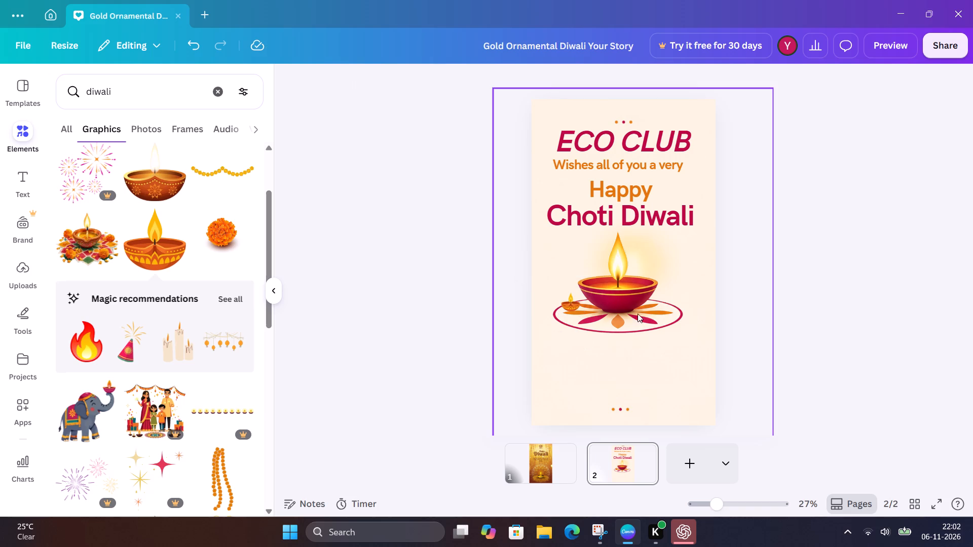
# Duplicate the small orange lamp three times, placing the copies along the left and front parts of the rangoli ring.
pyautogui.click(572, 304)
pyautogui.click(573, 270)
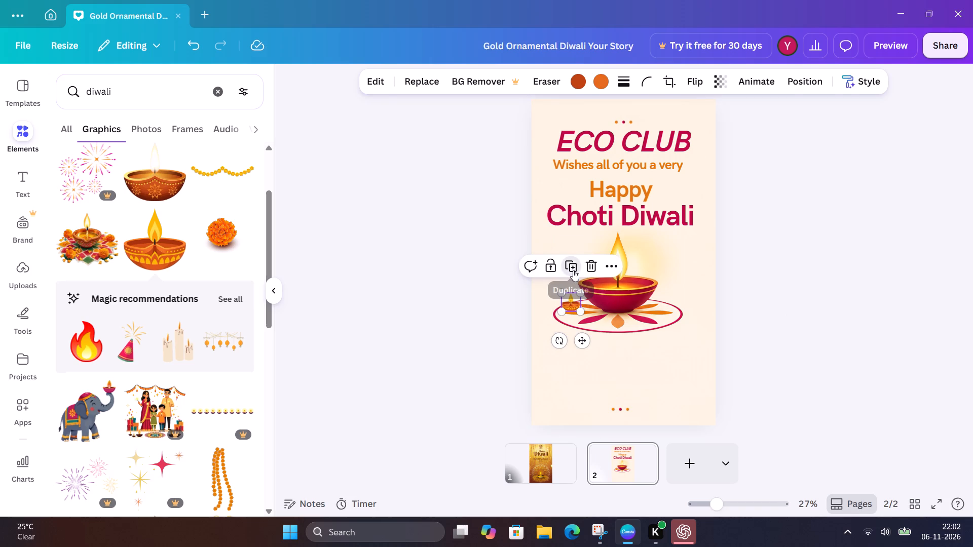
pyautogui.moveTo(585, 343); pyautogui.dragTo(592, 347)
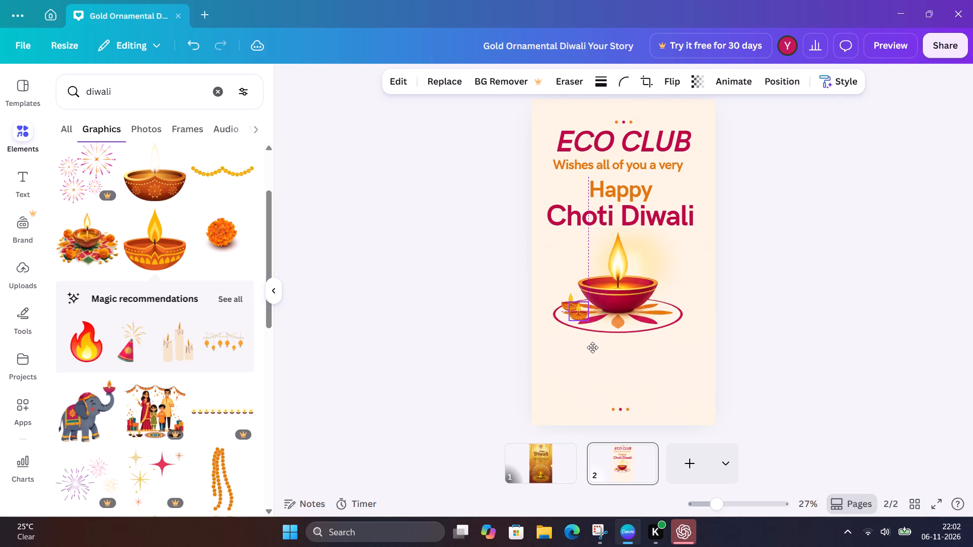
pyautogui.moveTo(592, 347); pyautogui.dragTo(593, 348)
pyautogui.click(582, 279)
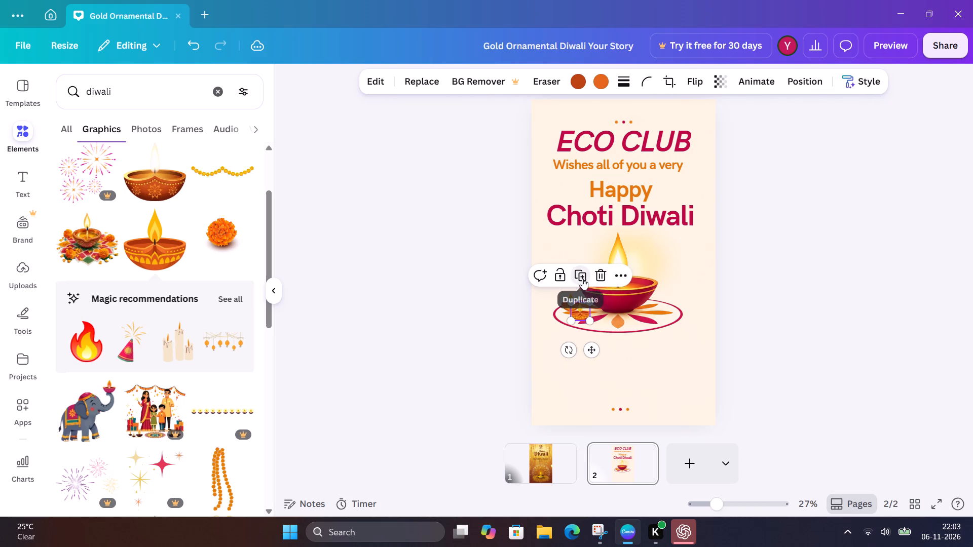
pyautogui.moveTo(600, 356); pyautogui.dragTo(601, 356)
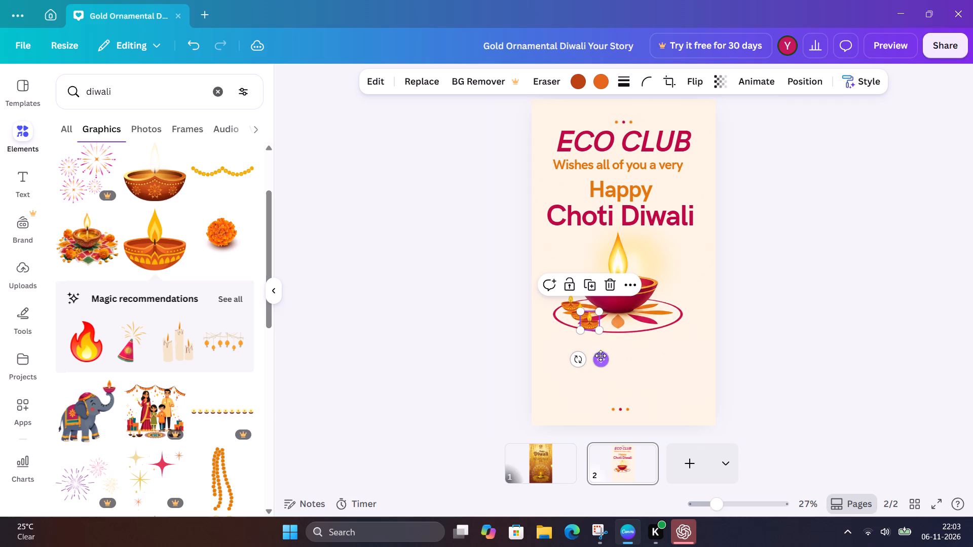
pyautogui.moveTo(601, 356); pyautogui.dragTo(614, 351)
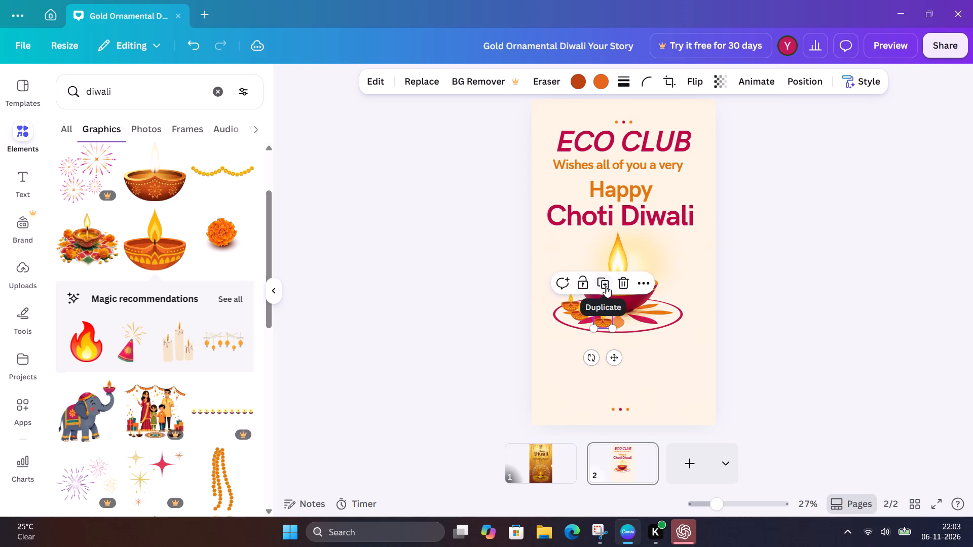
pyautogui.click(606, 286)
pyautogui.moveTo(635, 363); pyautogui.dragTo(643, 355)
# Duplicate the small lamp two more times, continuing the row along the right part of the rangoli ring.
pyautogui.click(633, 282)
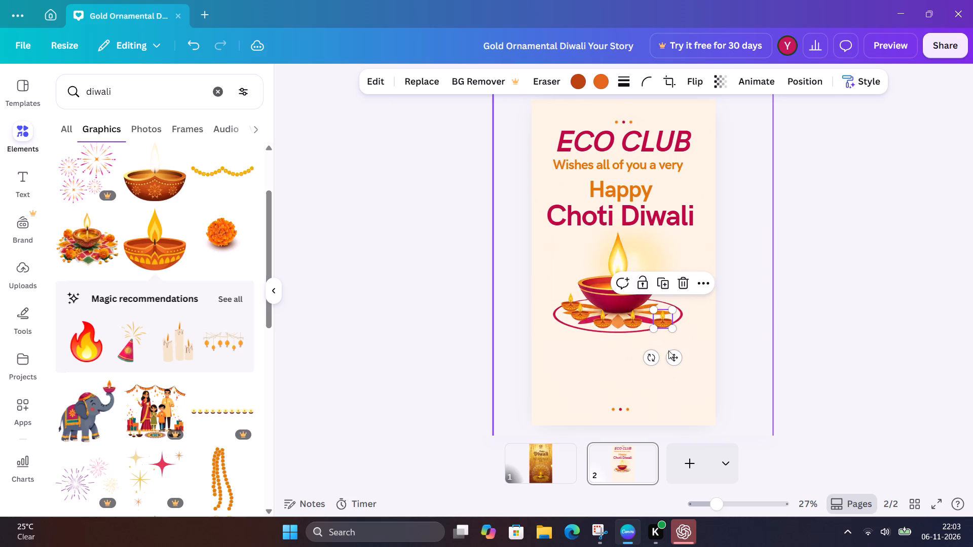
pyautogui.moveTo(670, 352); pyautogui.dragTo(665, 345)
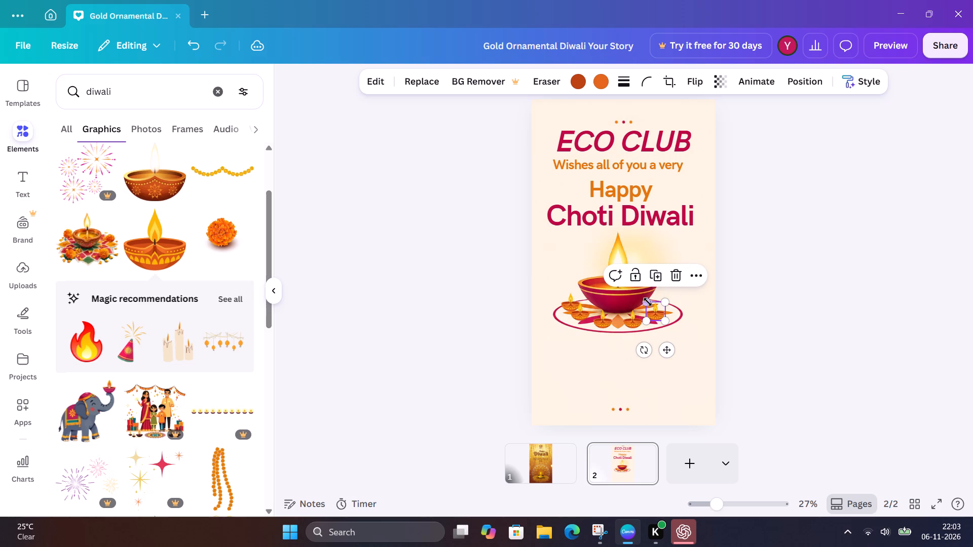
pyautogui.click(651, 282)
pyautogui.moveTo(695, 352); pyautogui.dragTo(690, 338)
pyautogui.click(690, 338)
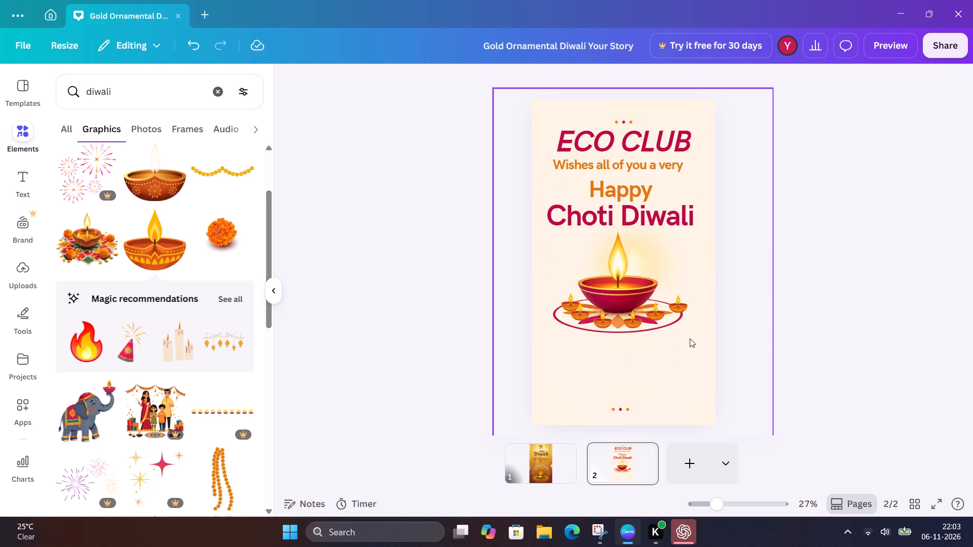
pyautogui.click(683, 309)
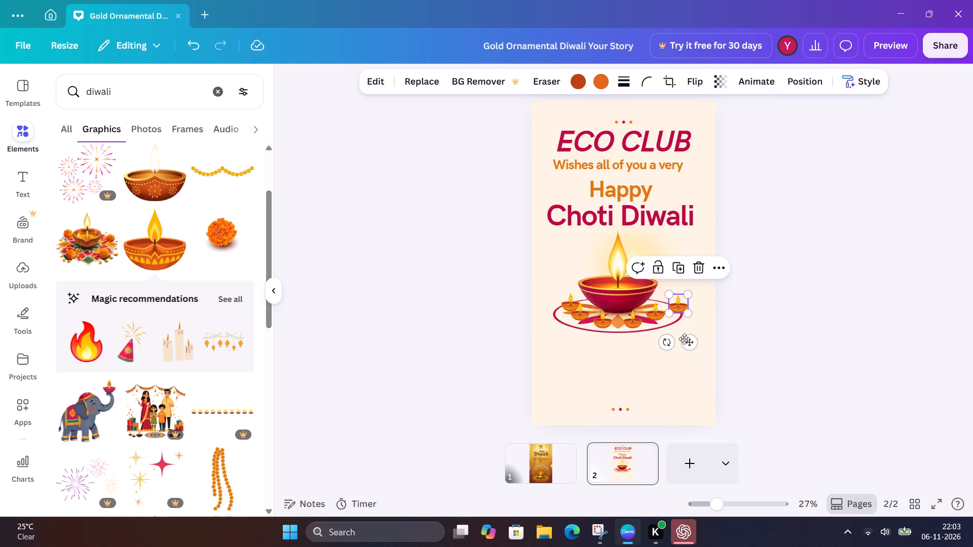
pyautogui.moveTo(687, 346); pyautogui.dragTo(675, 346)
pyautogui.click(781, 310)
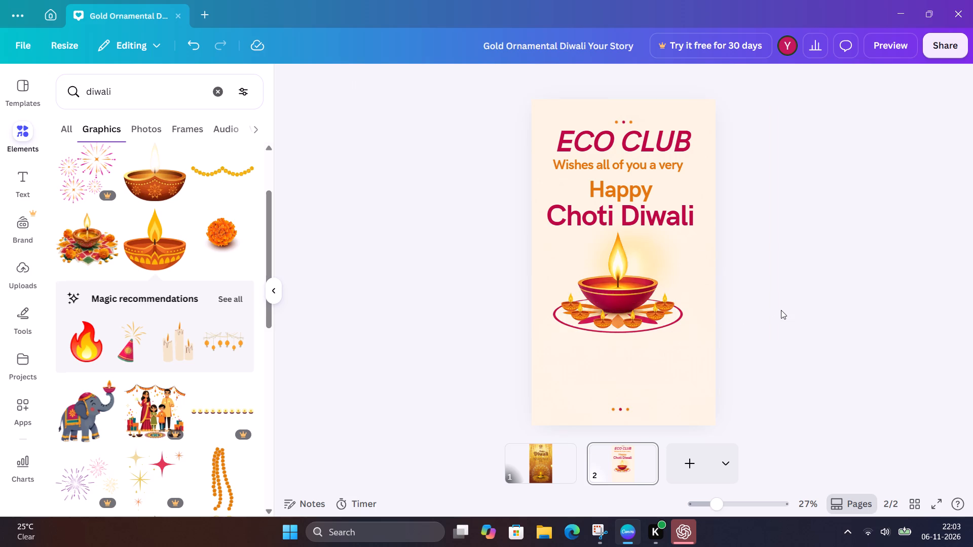
# Enlarge the central diya and rangoli graphic to about 868 wide by 707 high, extending it down and to the right.
pyautogui.click(641, 295)
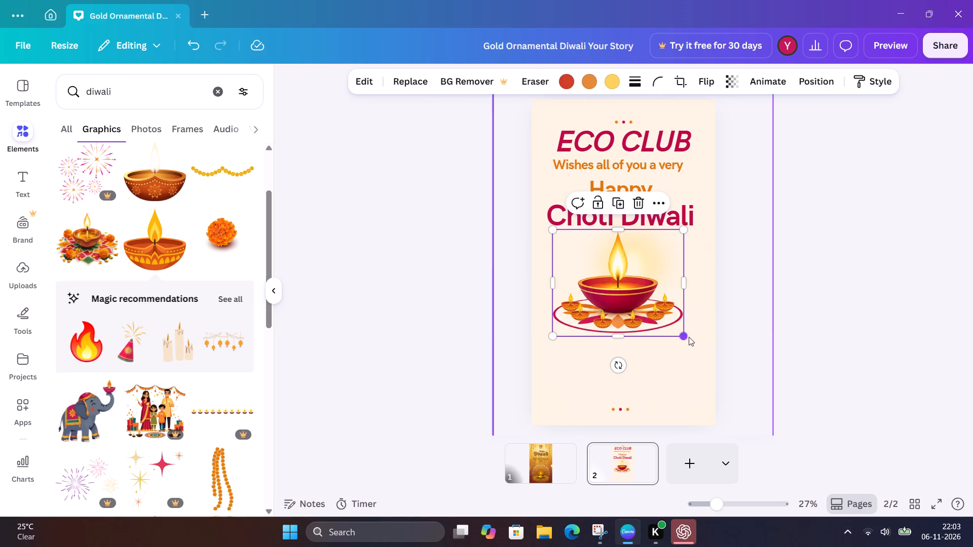
pyautogui.moveTo(683, 339); pyautogui.dragTo(703, 346)
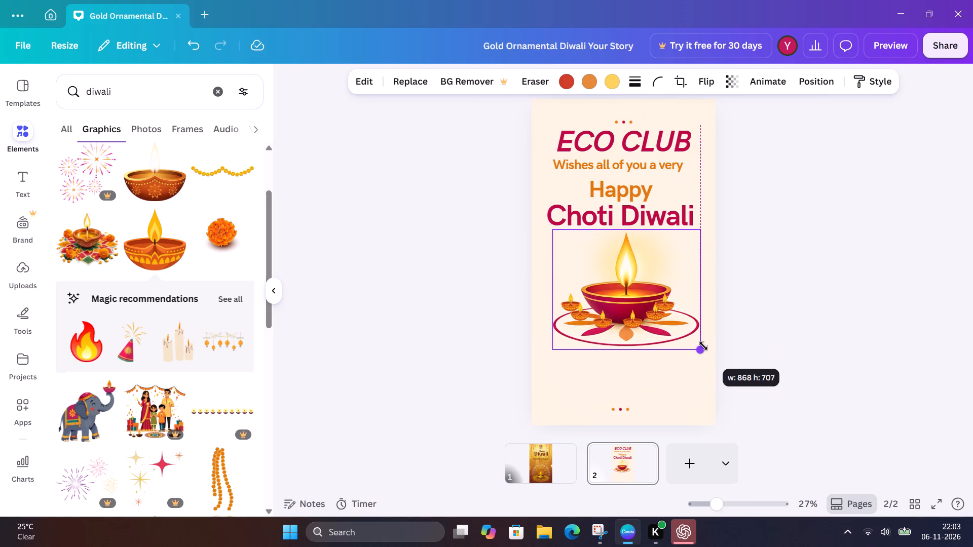
pyautogui.moveTo(703, 346); pyautogui.dragTo(705, 346)
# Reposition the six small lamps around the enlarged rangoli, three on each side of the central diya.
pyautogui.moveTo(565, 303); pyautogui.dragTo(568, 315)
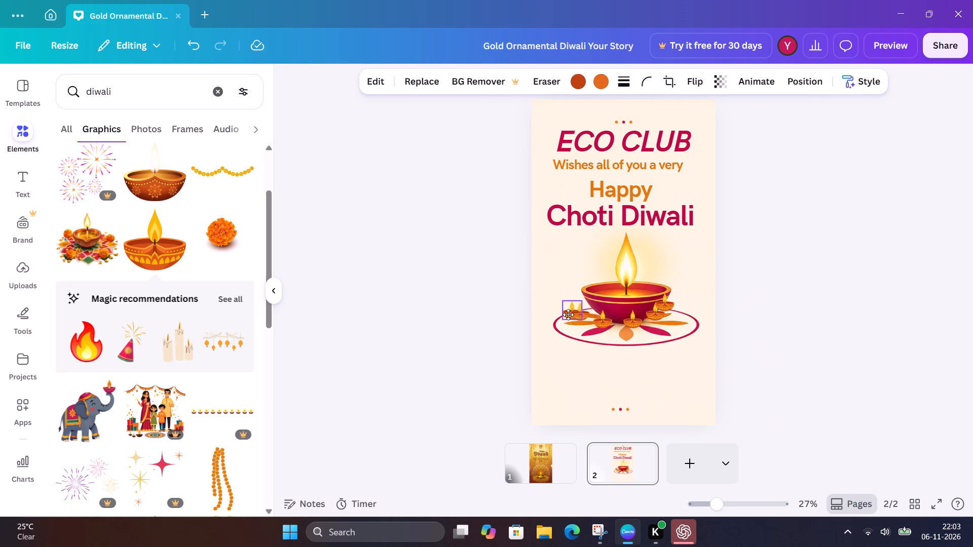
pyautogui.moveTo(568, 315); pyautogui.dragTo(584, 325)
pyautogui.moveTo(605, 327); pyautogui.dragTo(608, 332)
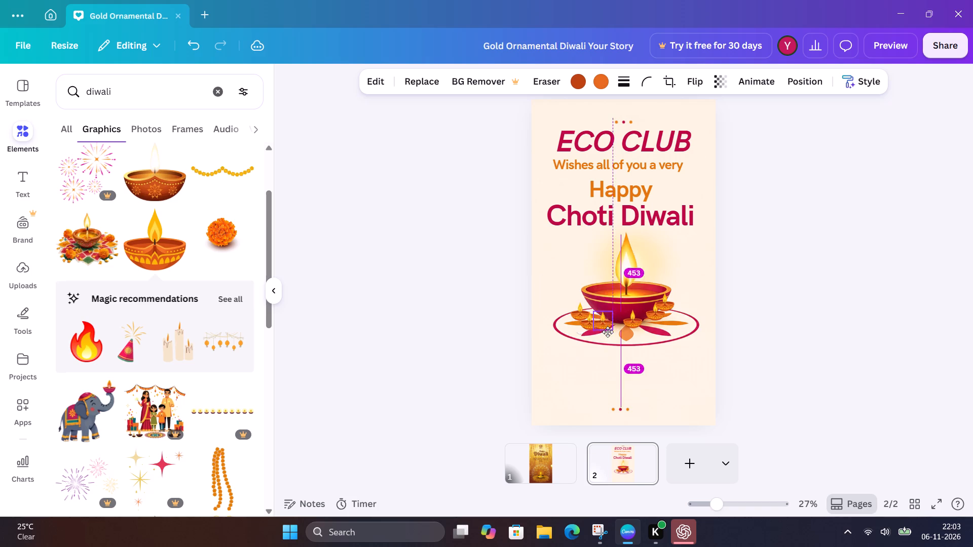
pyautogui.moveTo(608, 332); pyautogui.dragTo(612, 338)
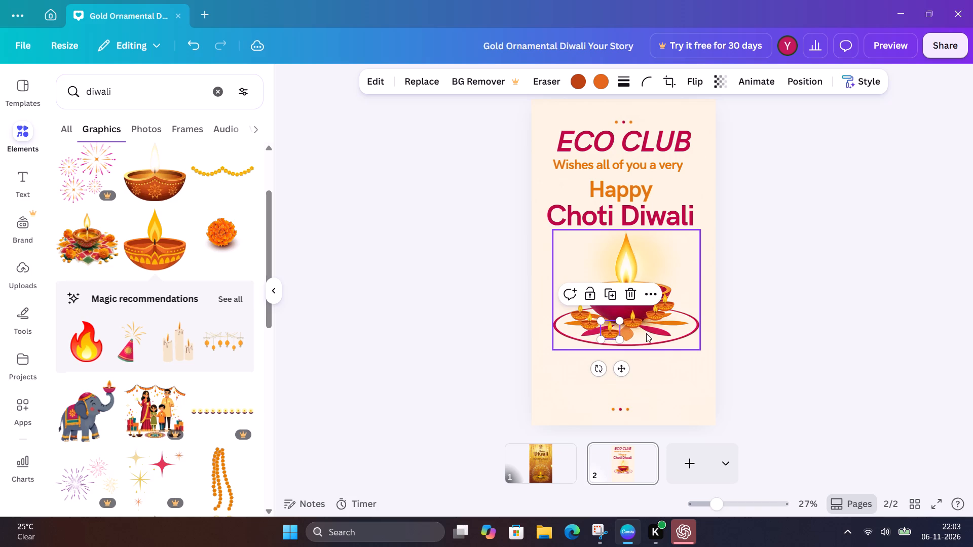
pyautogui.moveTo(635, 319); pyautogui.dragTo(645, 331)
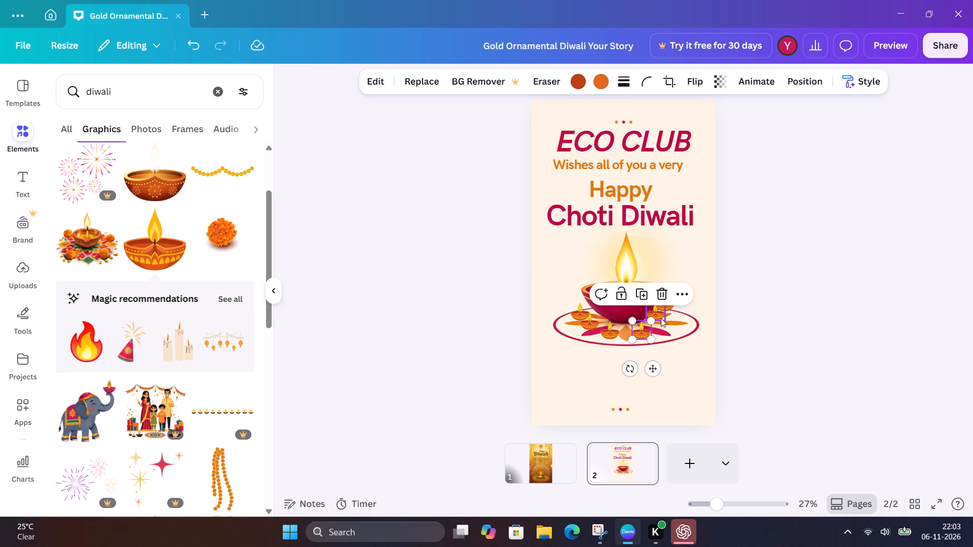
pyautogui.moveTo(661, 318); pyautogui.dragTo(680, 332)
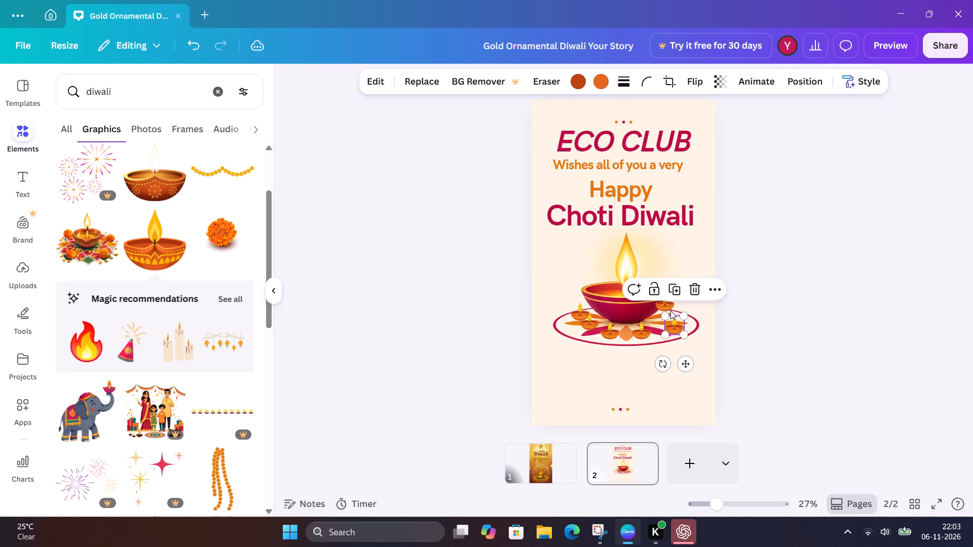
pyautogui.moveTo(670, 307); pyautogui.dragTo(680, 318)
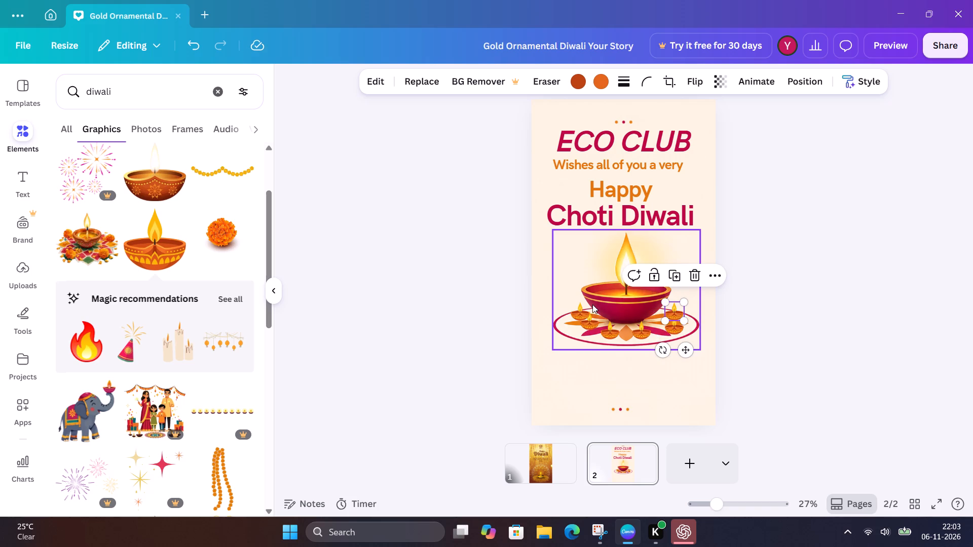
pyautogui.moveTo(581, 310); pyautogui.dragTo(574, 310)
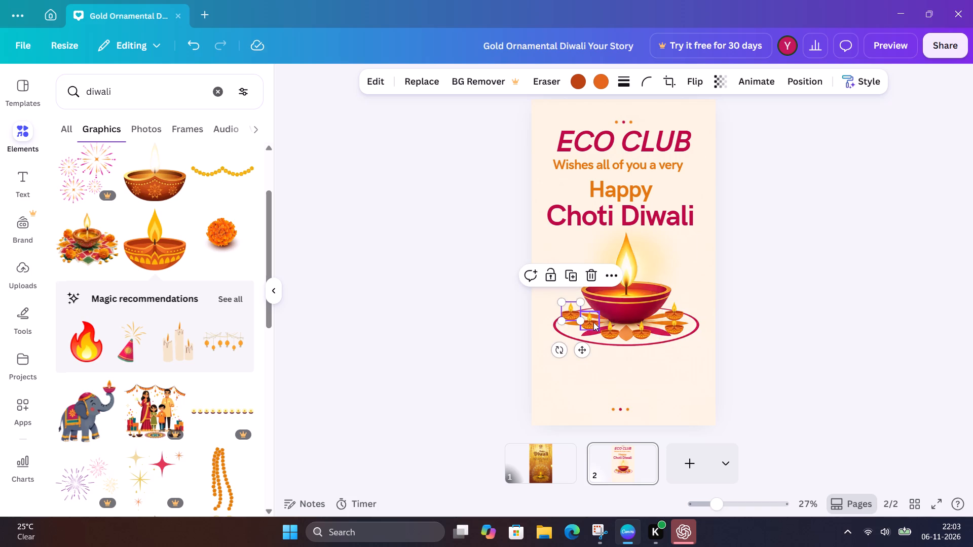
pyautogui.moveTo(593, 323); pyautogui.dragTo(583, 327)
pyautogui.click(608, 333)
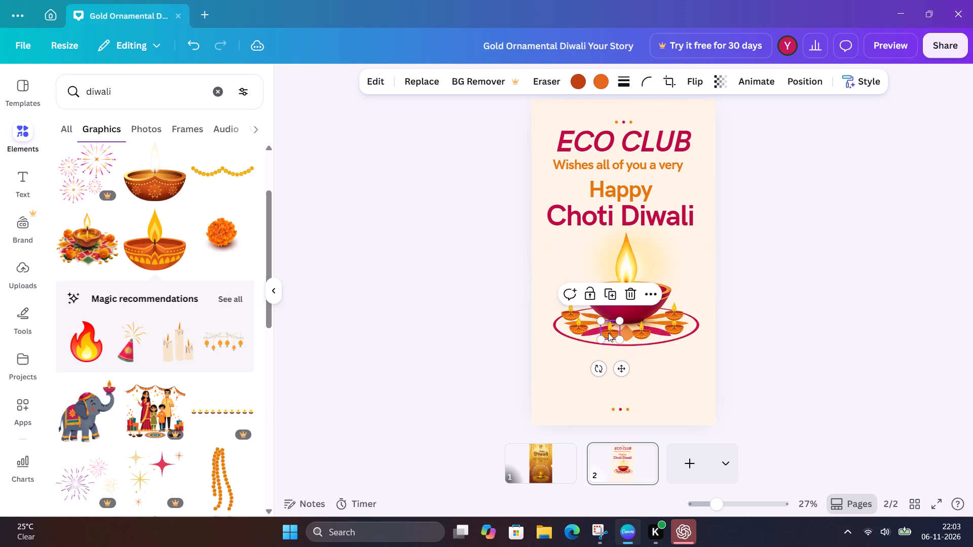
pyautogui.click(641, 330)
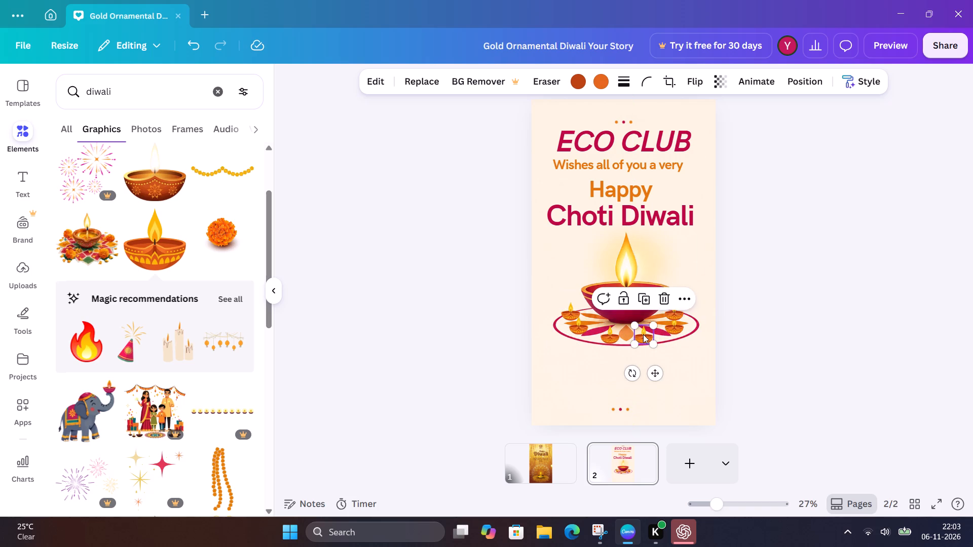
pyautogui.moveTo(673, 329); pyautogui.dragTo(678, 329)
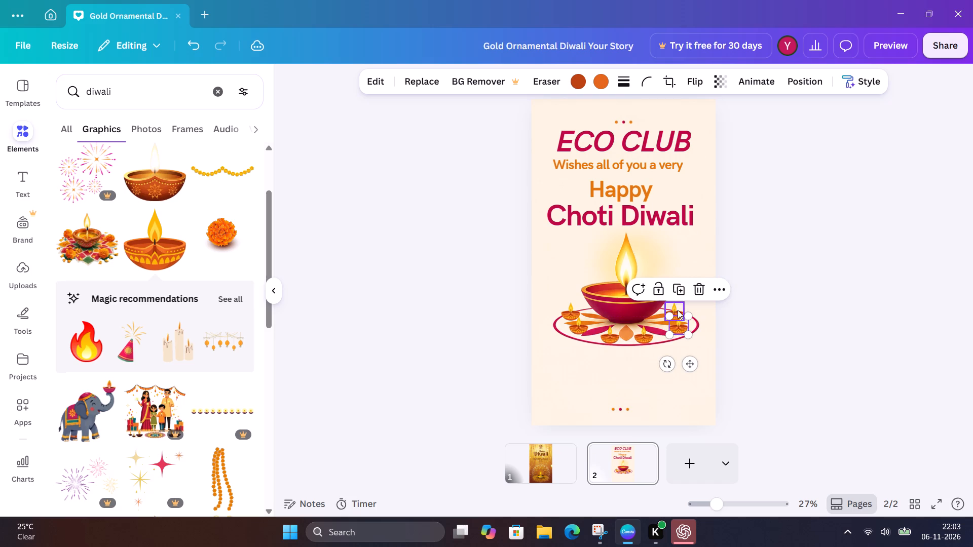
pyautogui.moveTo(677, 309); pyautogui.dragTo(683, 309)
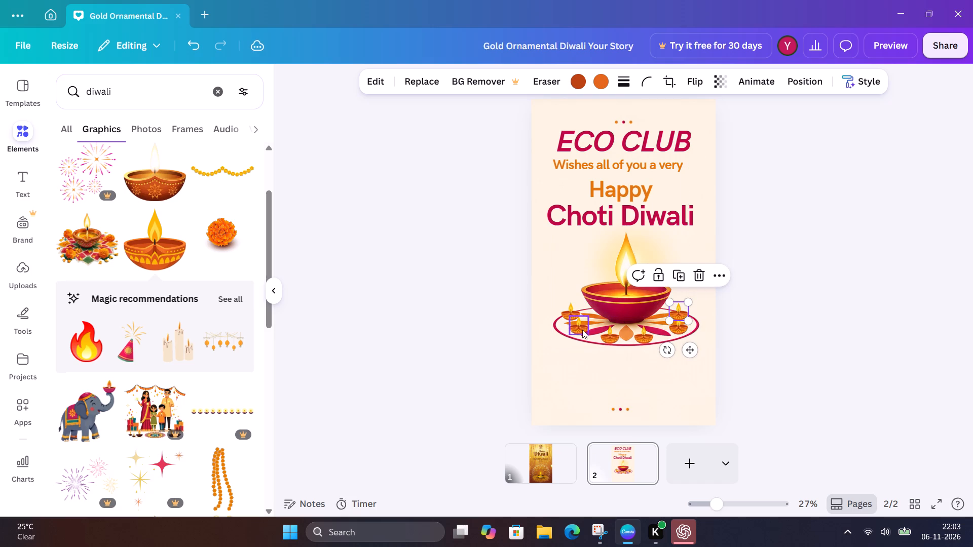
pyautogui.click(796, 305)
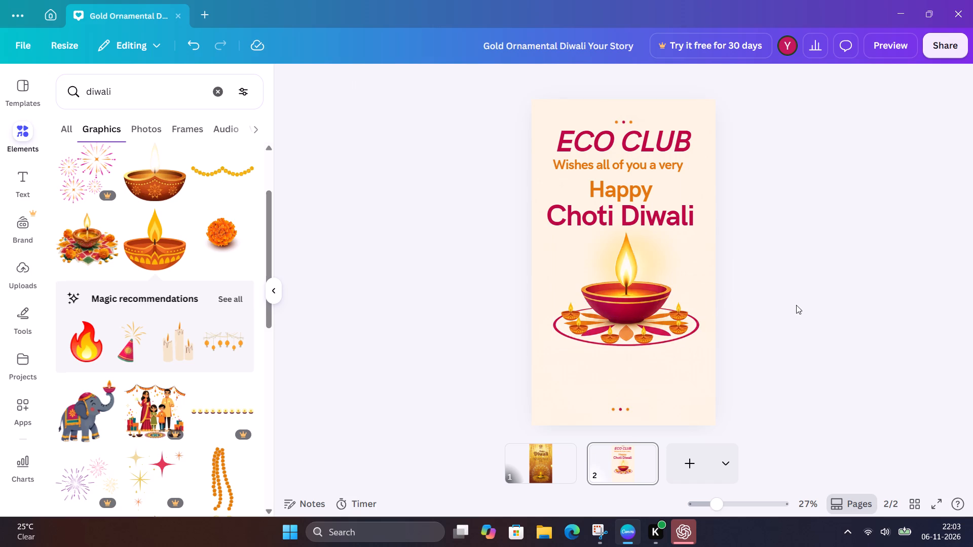
# Delete all six small orange lamps from the rangoli around the central diya.
pyautogui.click(675, 329)
pyautogui.click(694, 294)
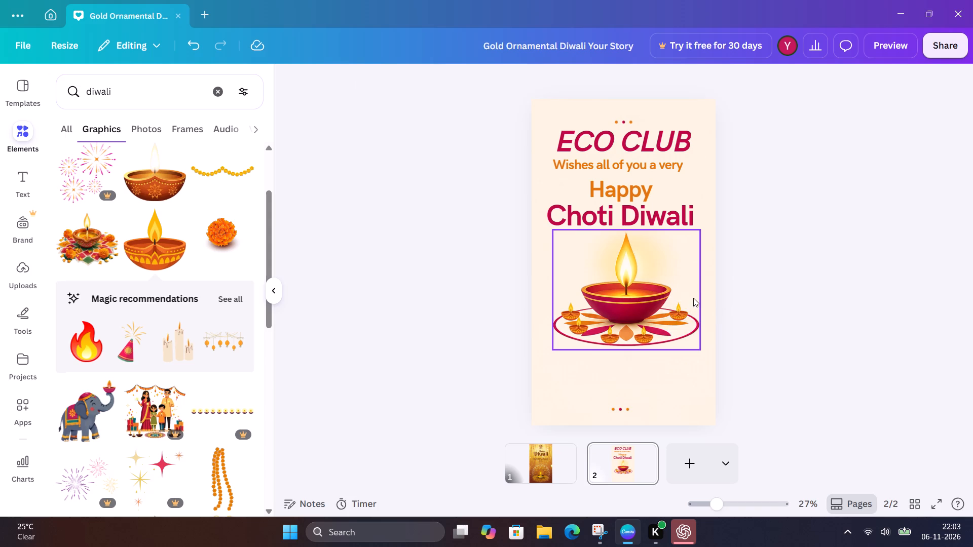
pyautogui.click(680, 314)
pyautogui.click(698, 282)
pyautogui.click(637, 336)
pyautogui.click(664, 298)
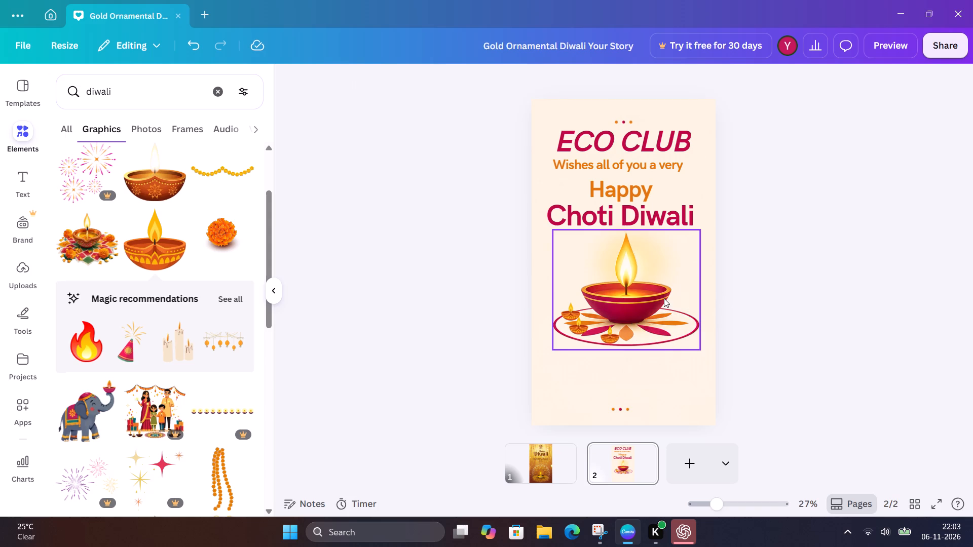
pyautogui.click(614, 338)
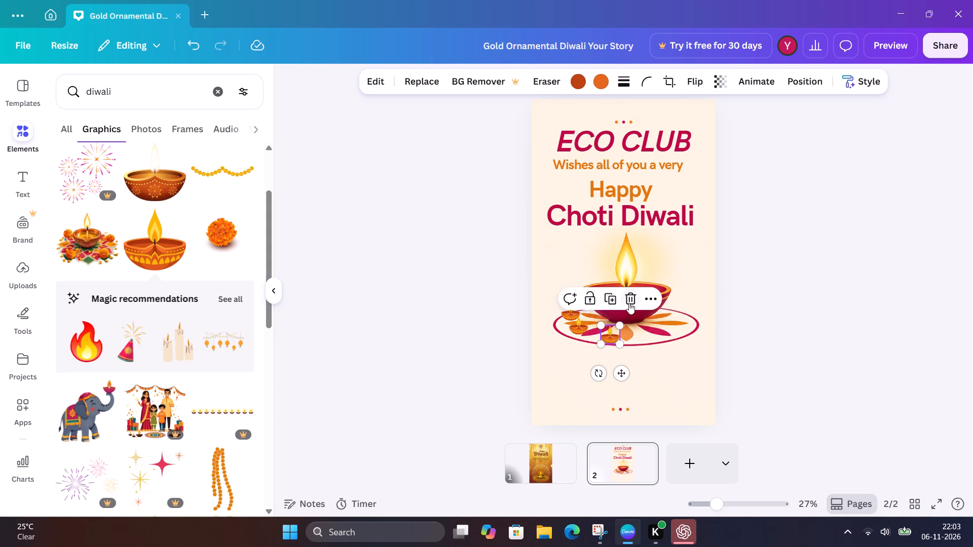
pyautogui.click(629, 303)
pyautogui.click(581, 328)
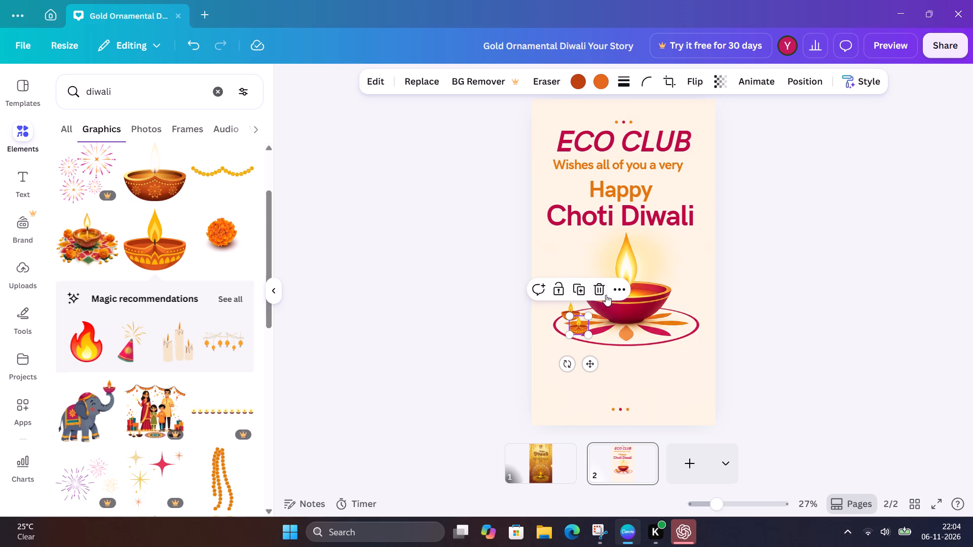
pyautogui.click(606, 294)
pyautogui.click(573, 314)
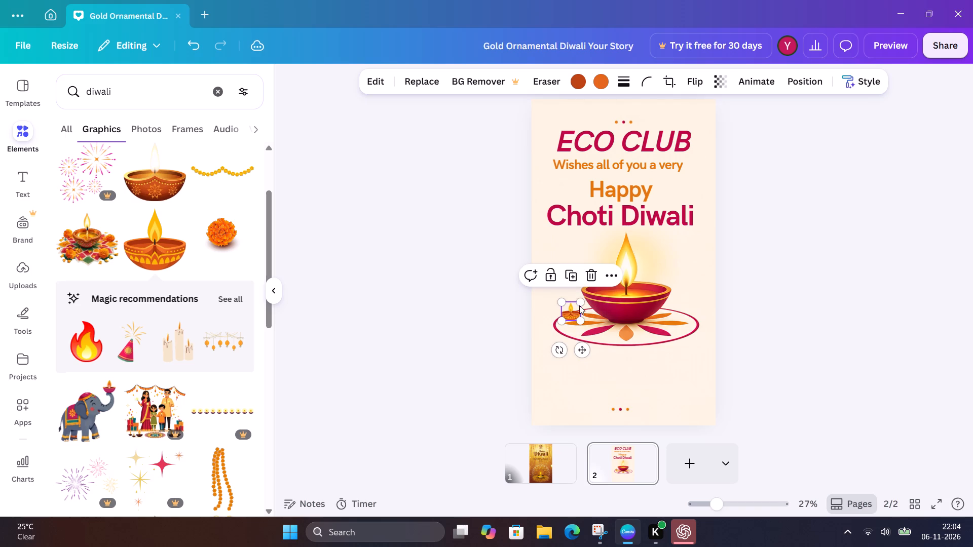
pyautogui.click(593, 274)
# Add the gold hanging strands graphic from the diwali results and place it in the page's top-left corner.
pyautogui.scroll(-1, 171, 304)
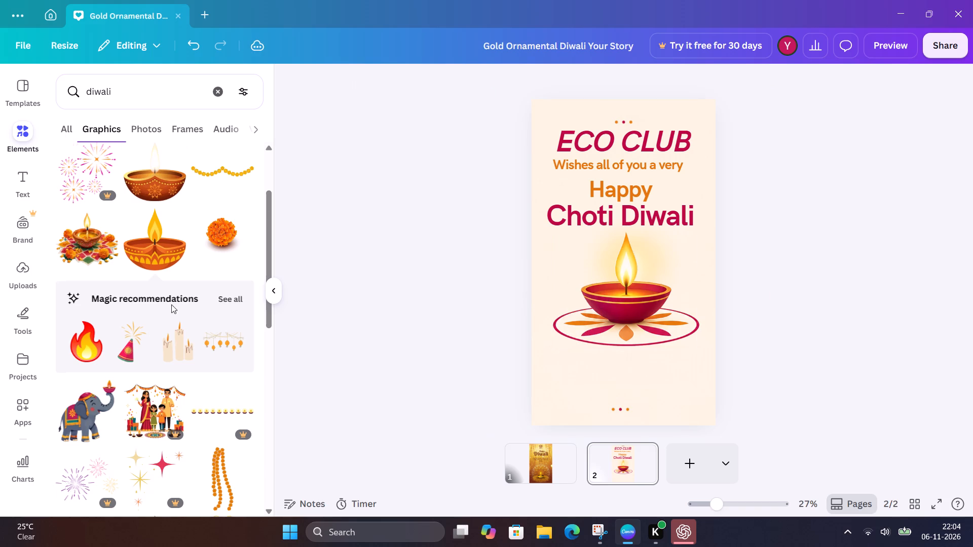
pyautogui.scroll(-2, 171, 304)
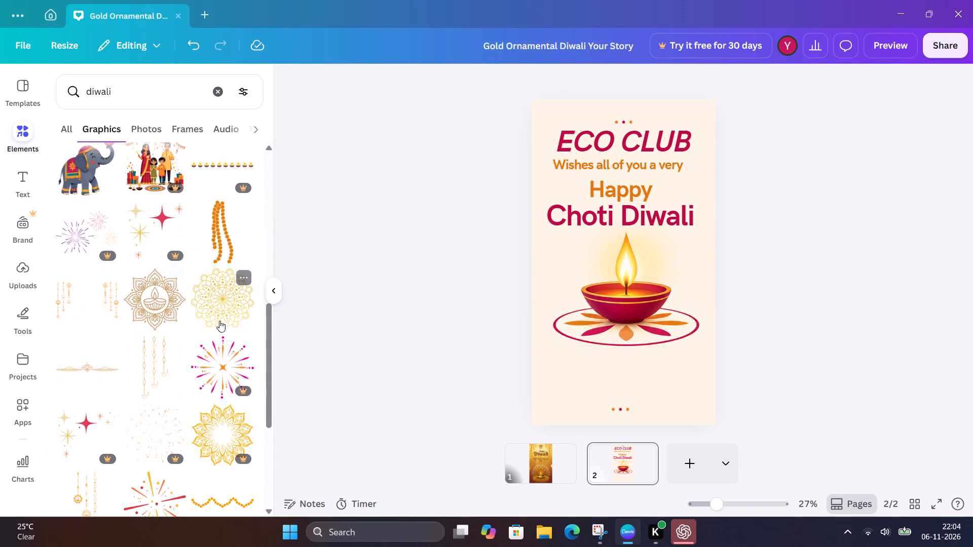
pyautogui.click(150, 367)
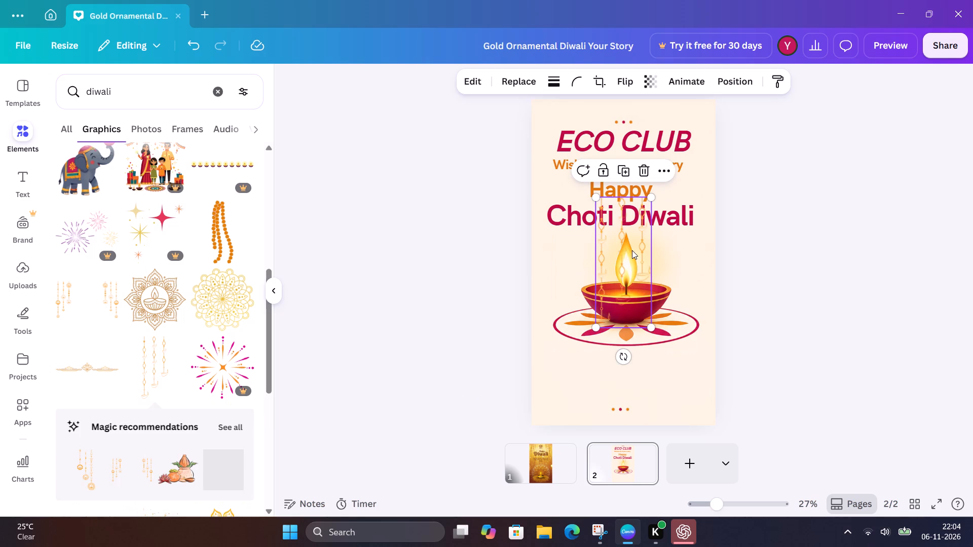
pyautogui.moveTo(632, 250); pyautogui.dragTo(567, 153)
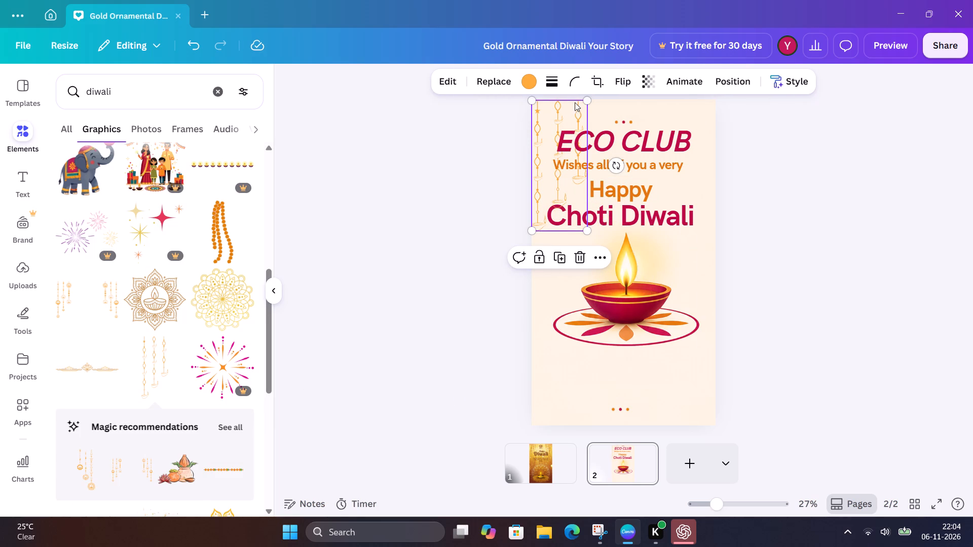
# Show more graphics similar to the gold hanging strands.
pyautogui.click(602, 257)
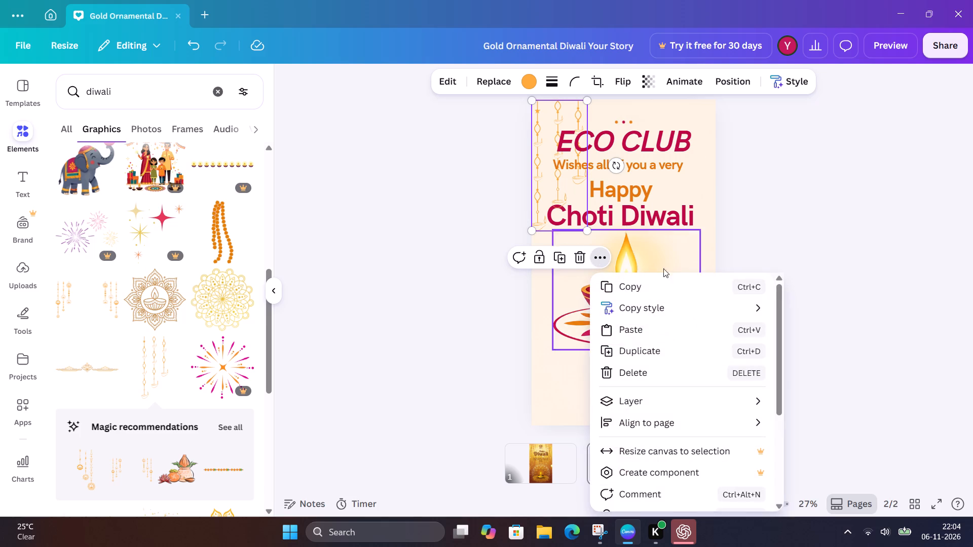
pyautogui.scroll(-2, 663, 427)
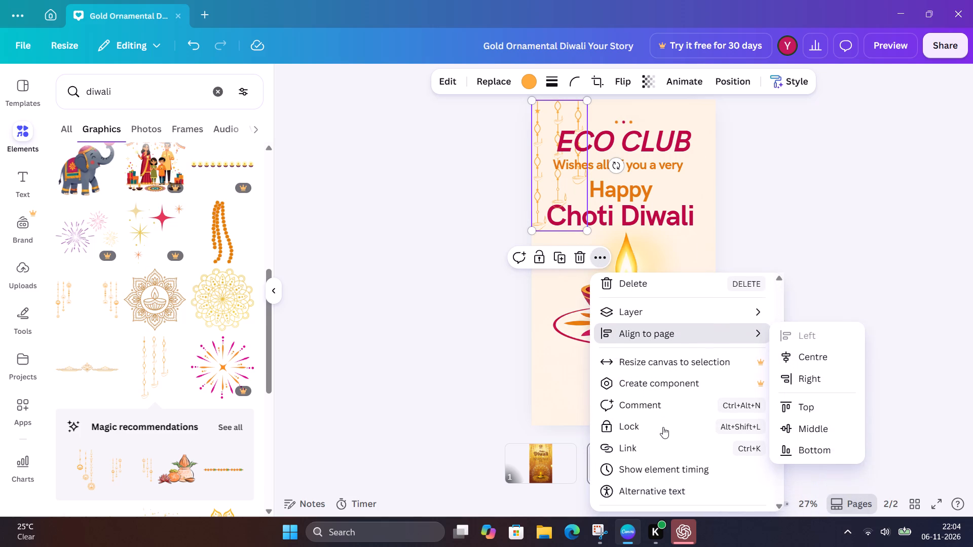
pyautogui.scroll(-3, 663, 427)
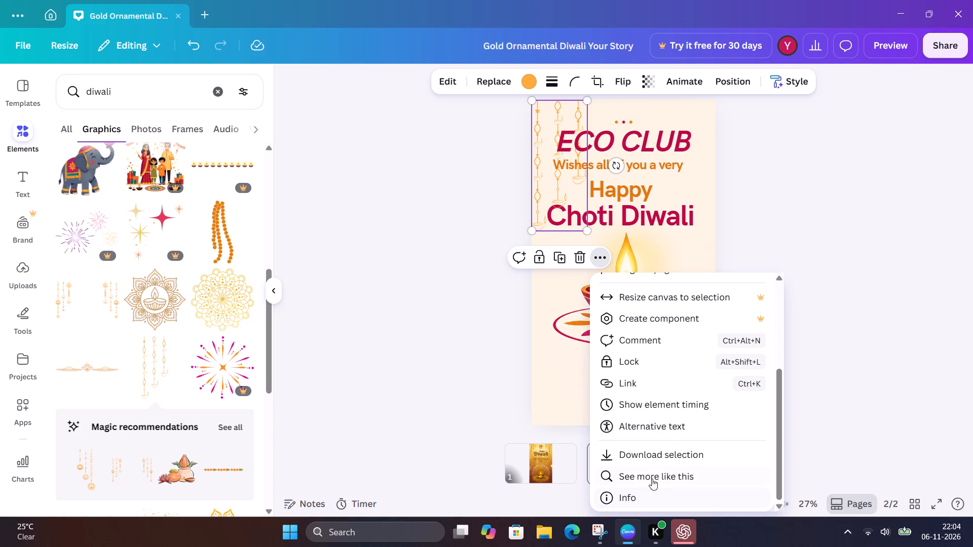
pyautogui.click(680, 476)
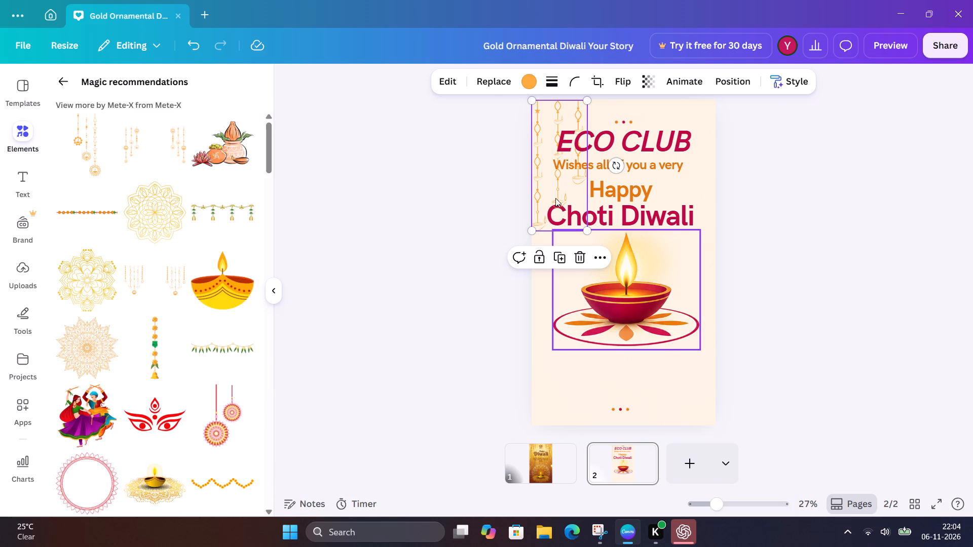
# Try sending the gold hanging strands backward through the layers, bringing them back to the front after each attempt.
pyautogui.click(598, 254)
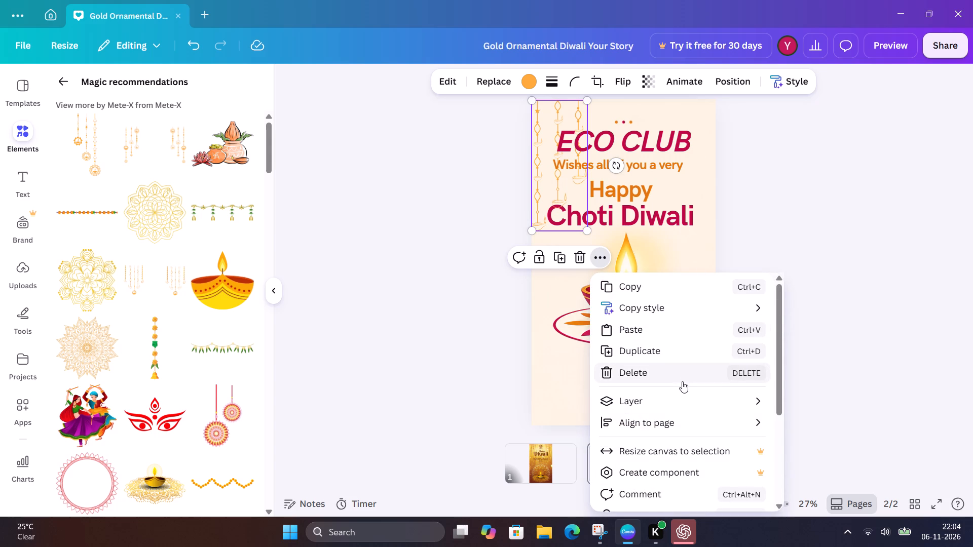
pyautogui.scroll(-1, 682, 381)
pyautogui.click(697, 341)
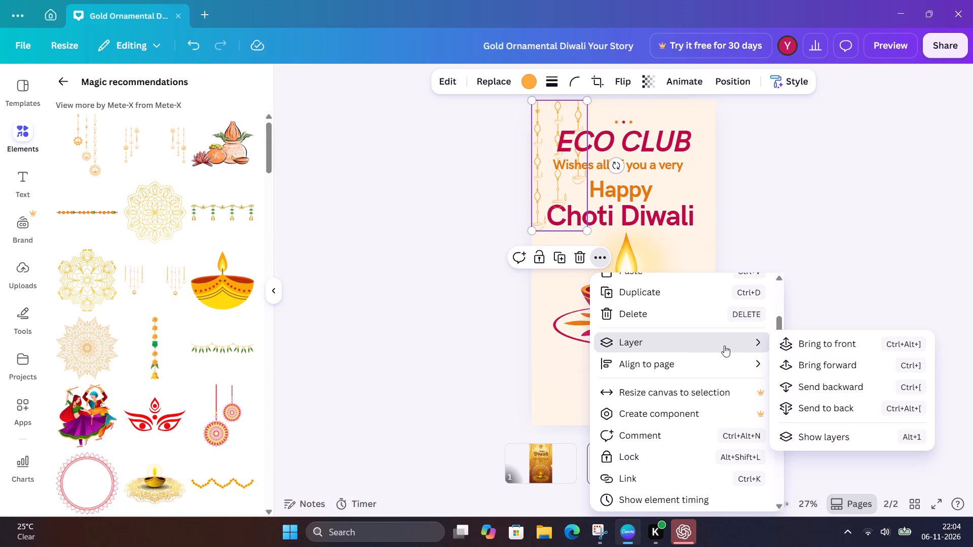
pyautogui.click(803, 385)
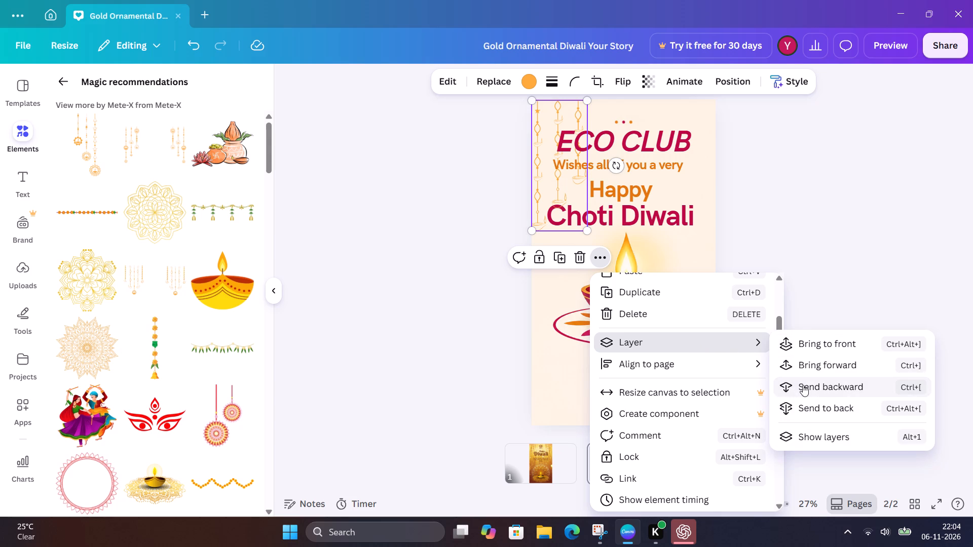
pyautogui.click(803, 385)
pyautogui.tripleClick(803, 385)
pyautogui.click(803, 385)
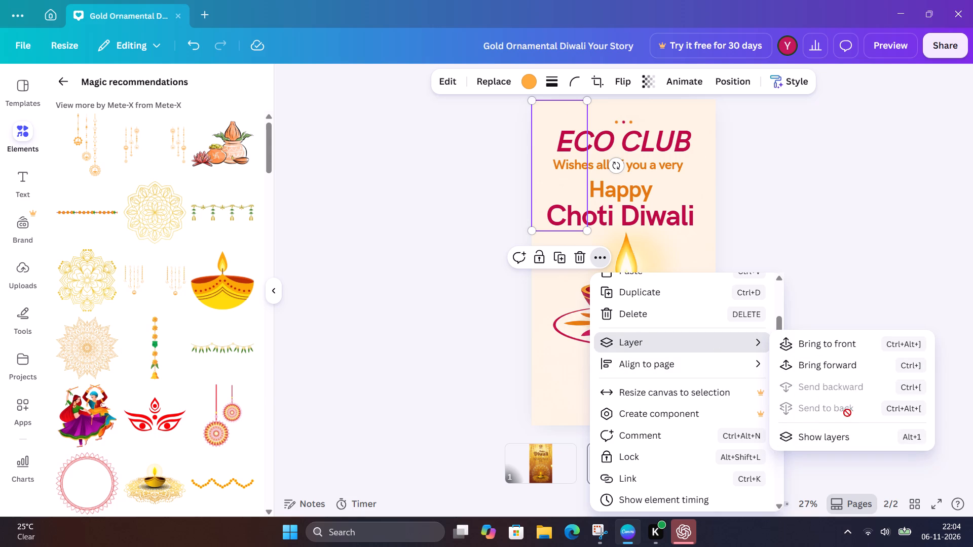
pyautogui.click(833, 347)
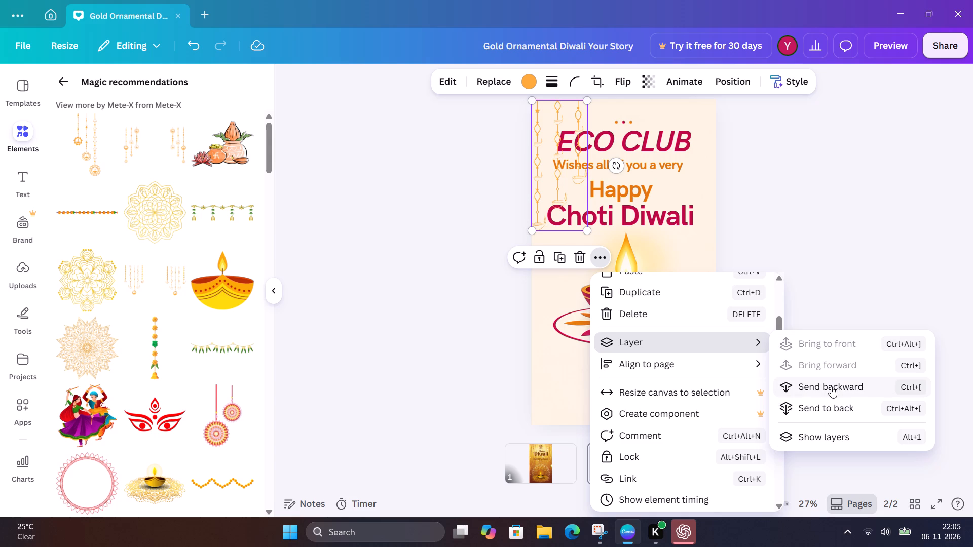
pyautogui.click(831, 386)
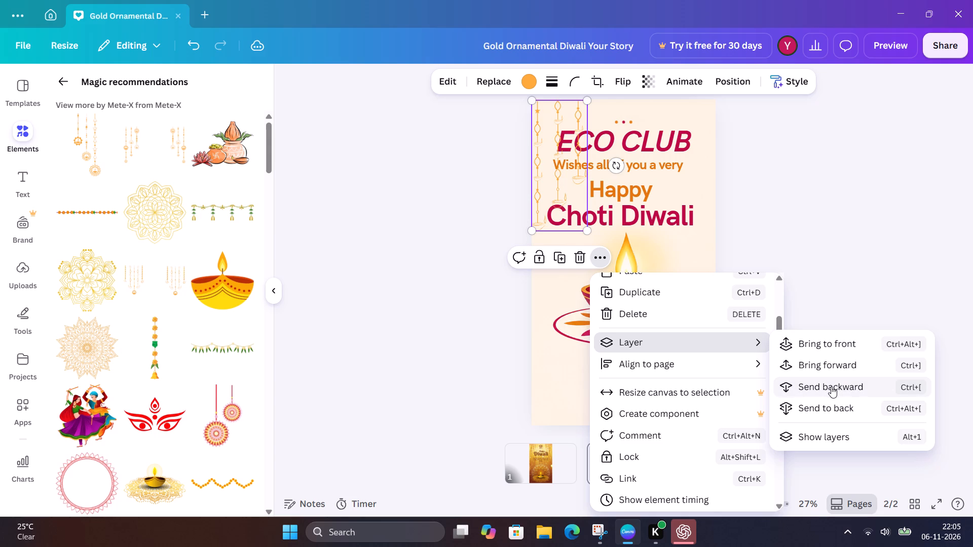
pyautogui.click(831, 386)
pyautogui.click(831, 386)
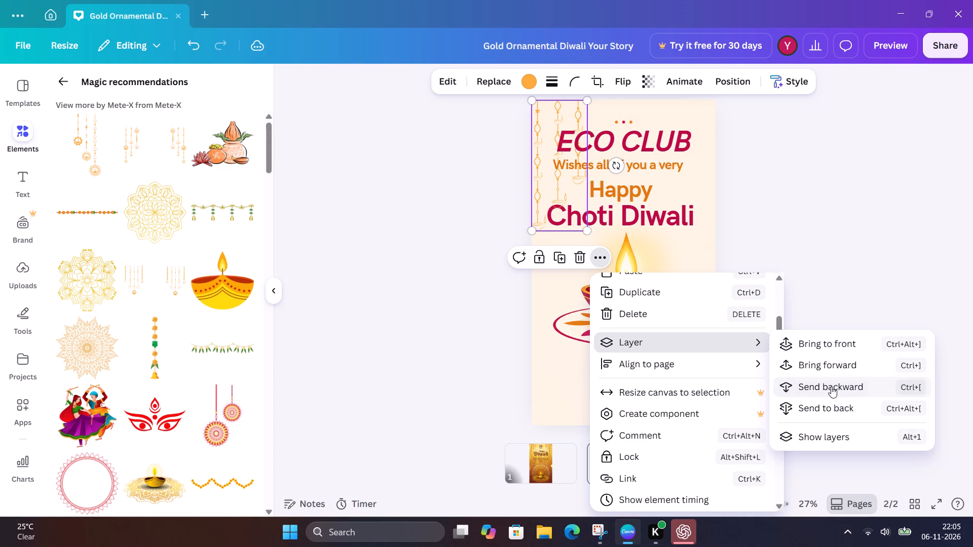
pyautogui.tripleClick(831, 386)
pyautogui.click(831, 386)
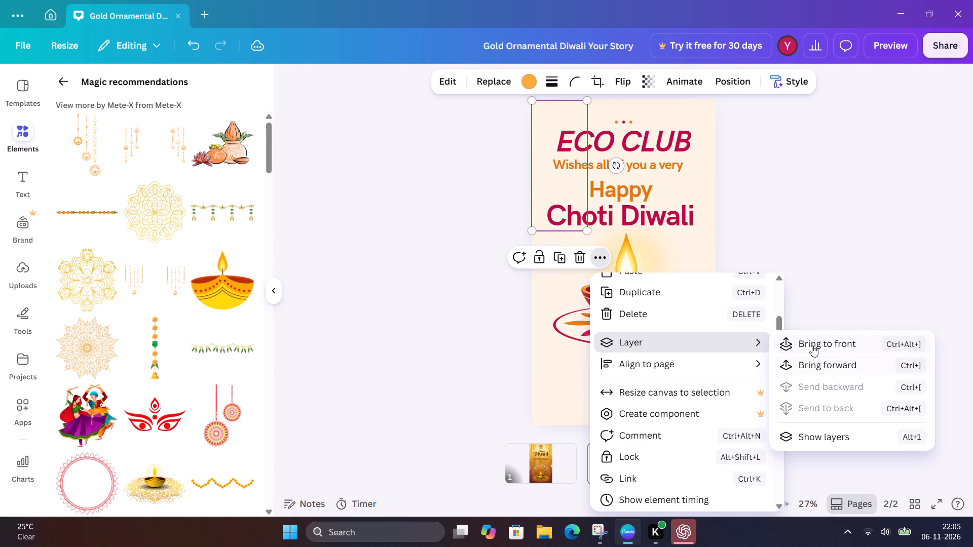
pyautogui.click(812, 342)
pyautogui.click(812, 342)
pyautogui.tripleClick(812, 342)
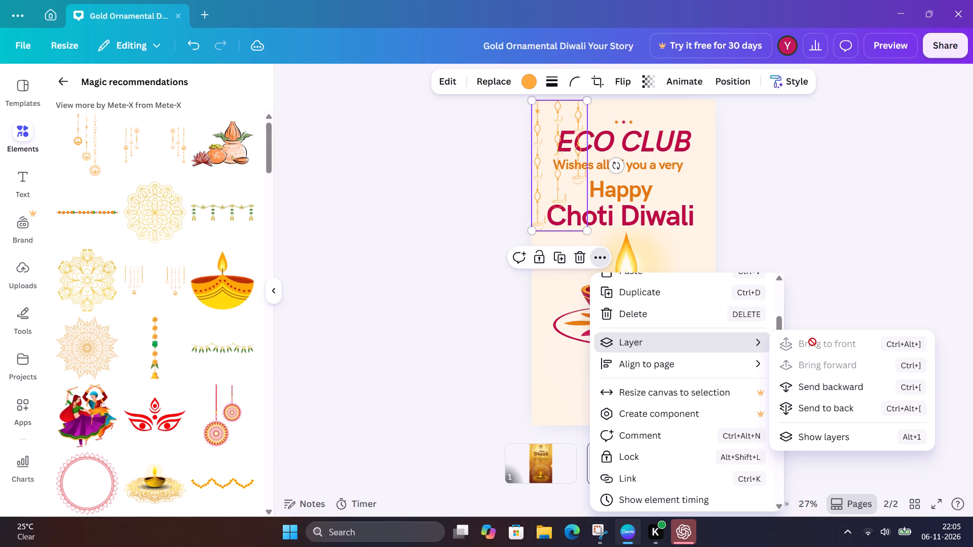
# Send the gold hanging strands backward four levels in the layer order.
pyautogui.click(825, 388)
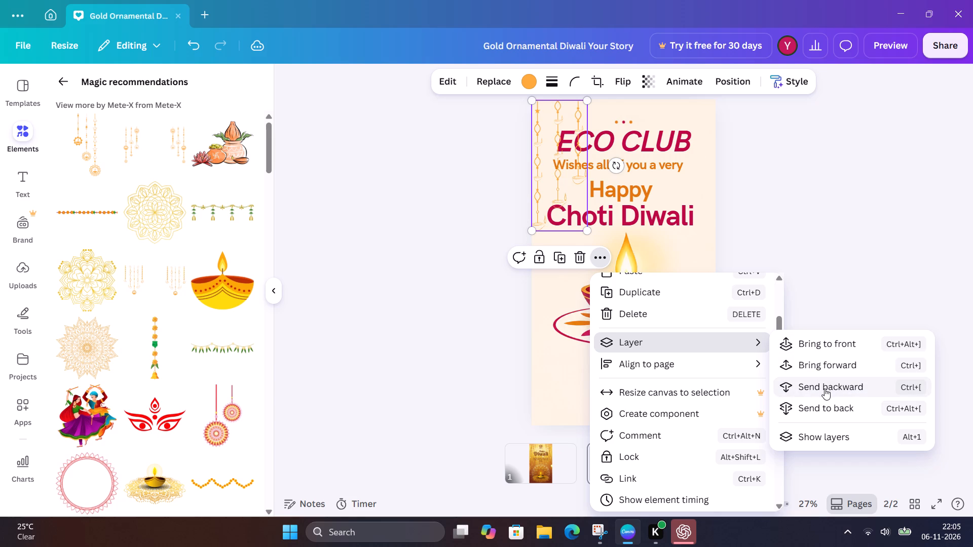
pyautogui.click(825, 388)
pyautogui.click(825, 388)
pyautogui.click(825, 388)
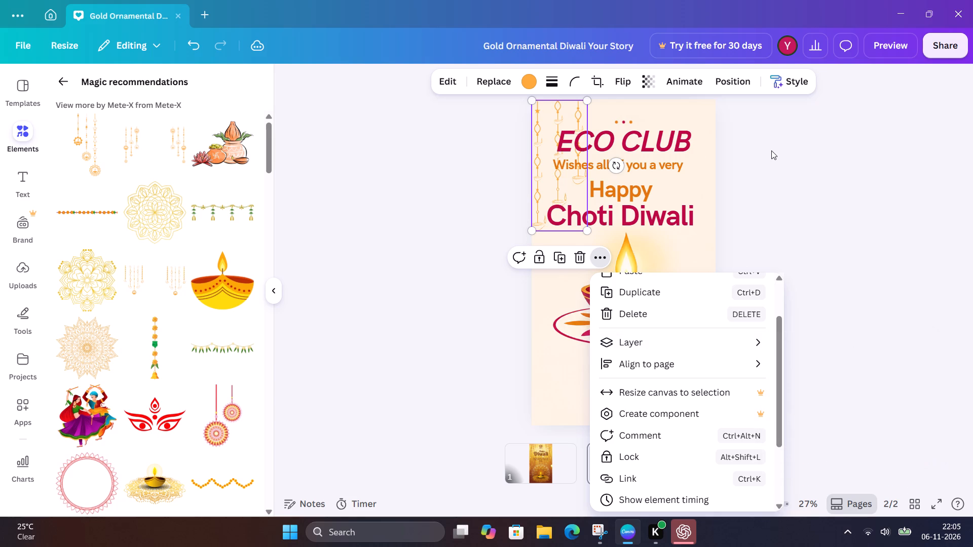
# Duplicate the gold hanging strands and place the copy near the page's top-right corner.
pyautogui.click(555, 259)
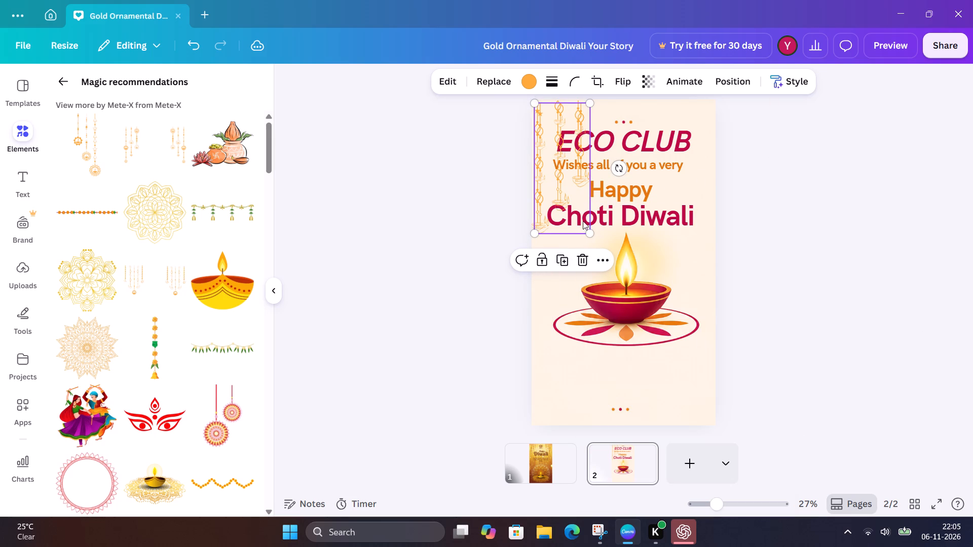
pyautogui.moveTo(577, 223); pyautogui.dragTo(698, 215)
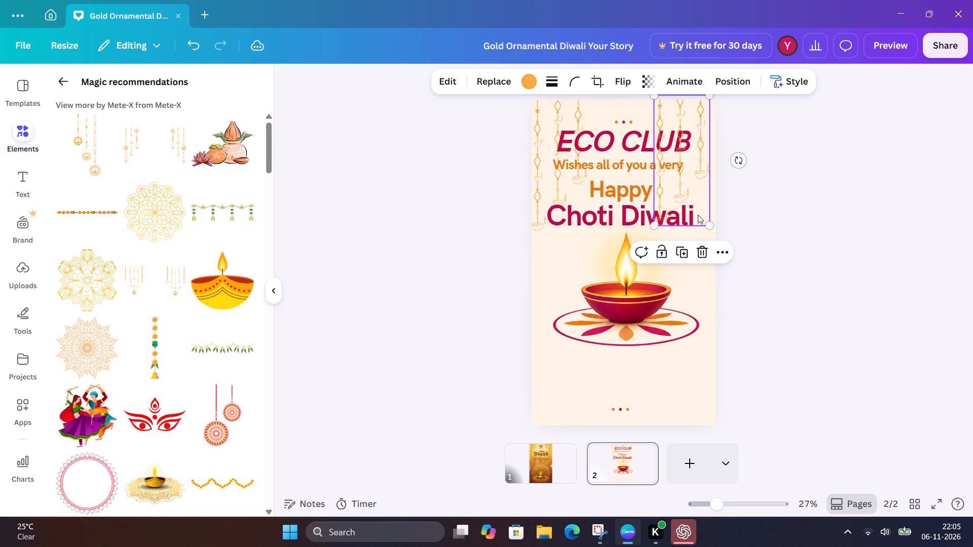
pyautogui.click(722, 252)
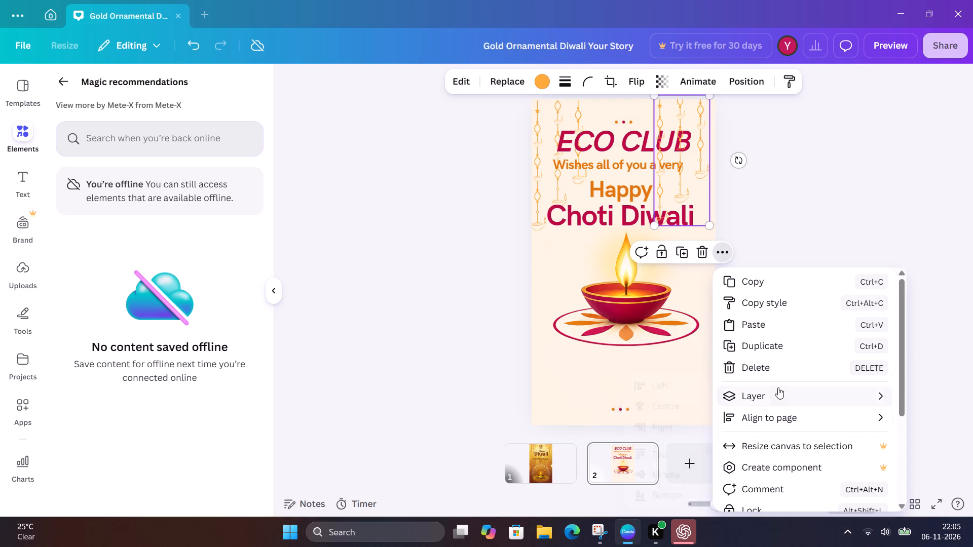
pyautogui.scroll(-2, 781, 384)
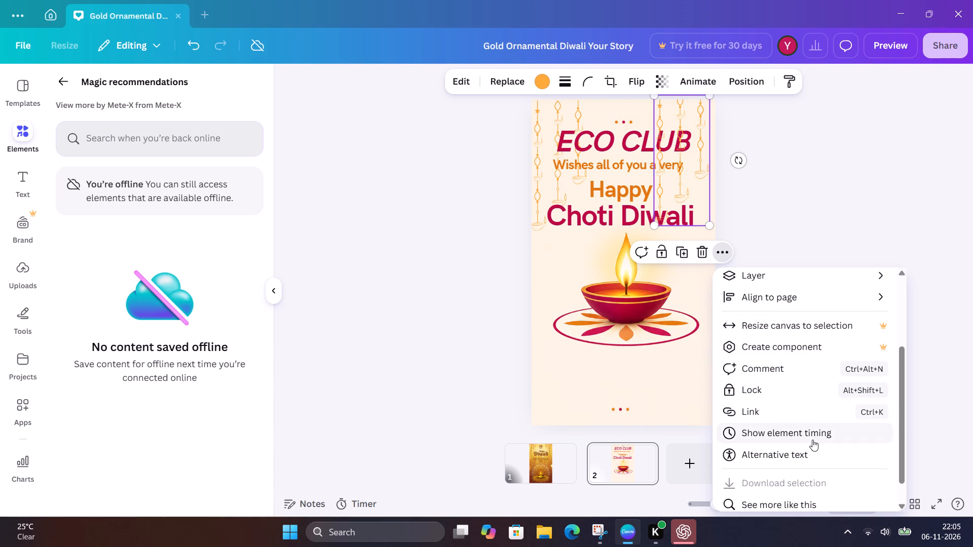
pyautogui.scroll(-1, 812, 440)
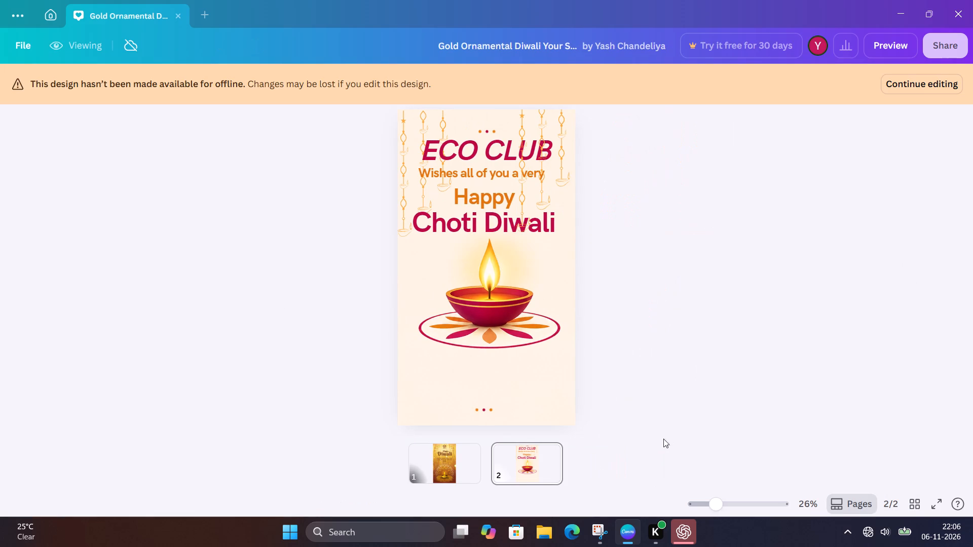
# Continue editing the design while it is offline.
pyautogui.click(924, 79)
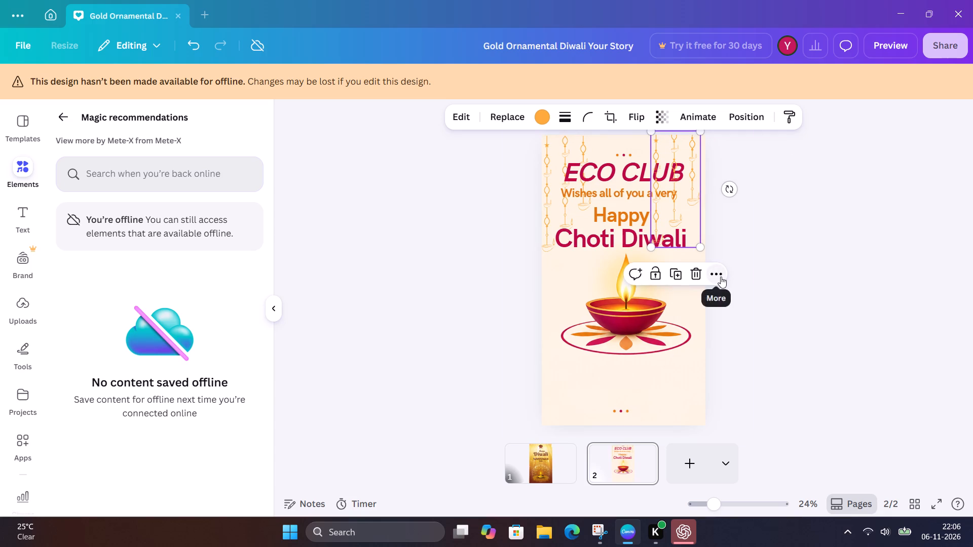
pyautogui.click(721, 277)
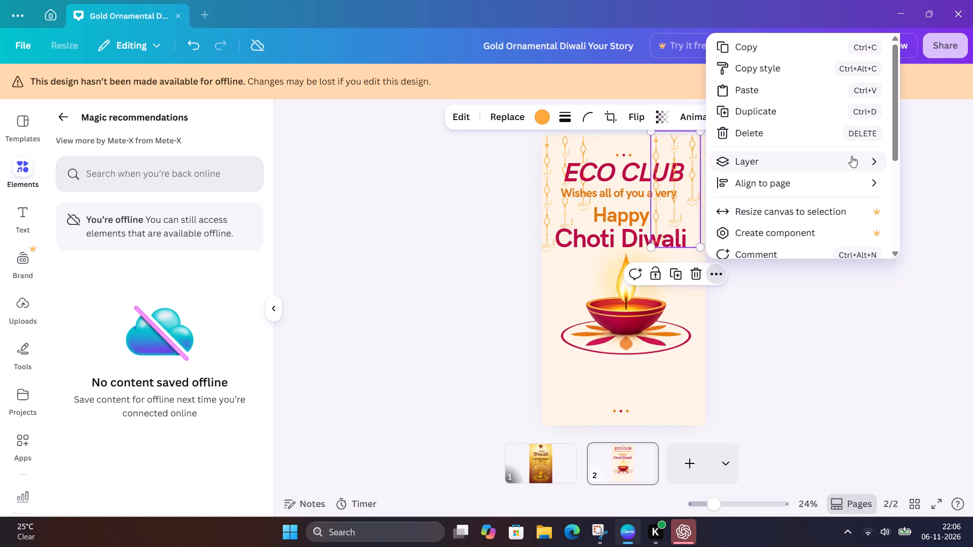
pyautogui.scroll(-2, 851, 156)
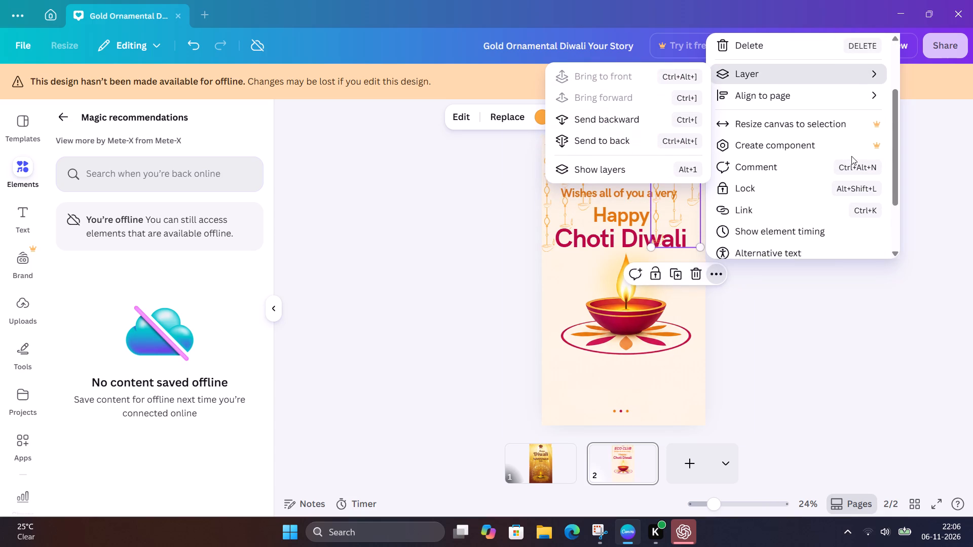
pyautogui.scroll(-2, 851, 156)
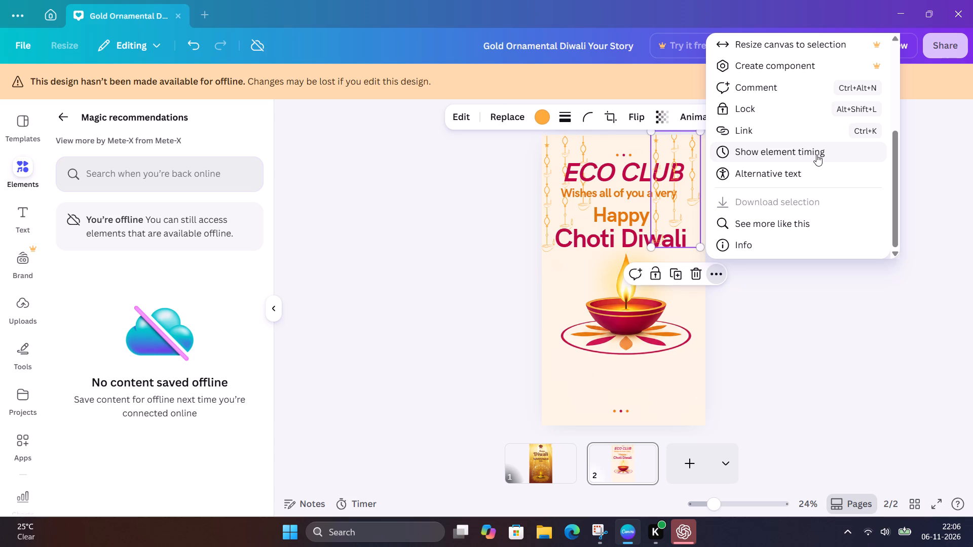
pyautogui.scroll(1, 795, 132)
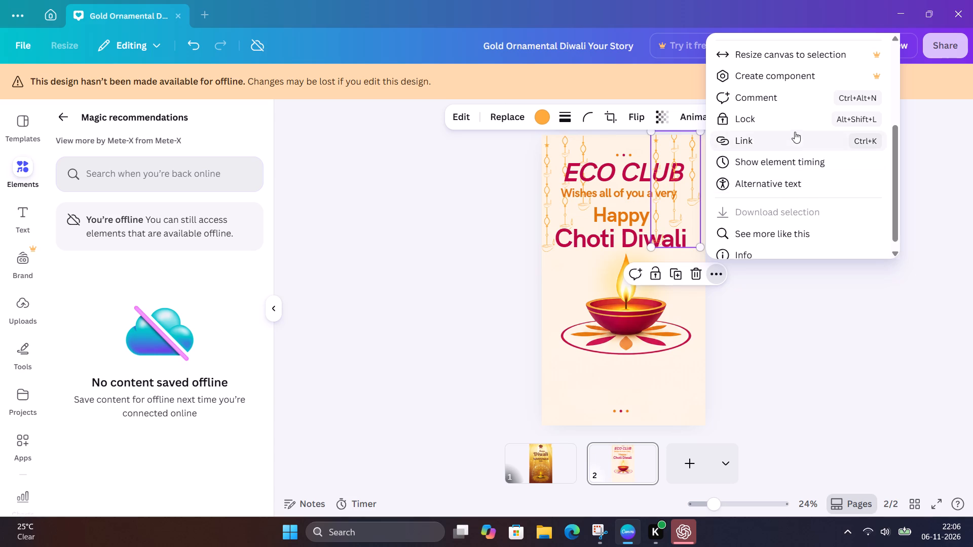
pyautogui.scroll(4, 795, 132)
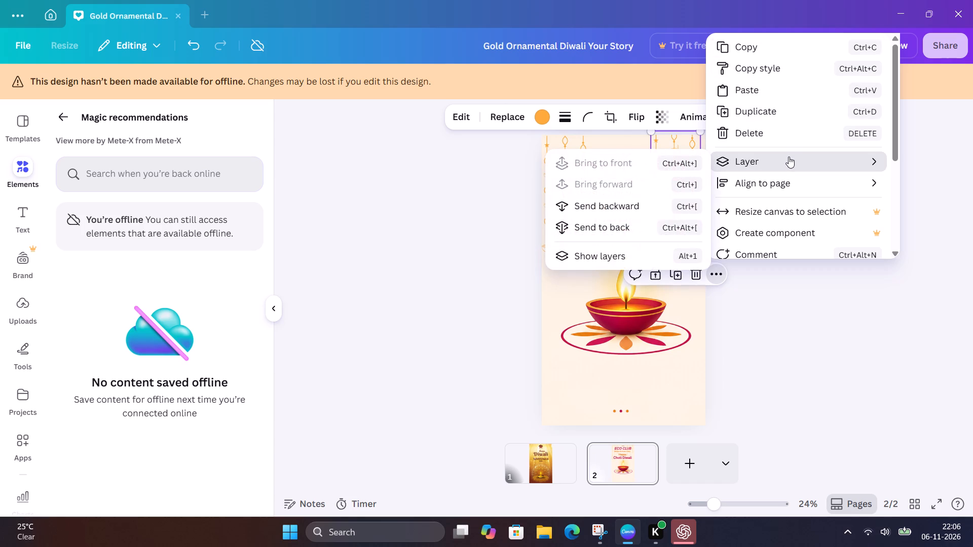
# Flip the copied hanging strands on the page's right side horizontally.
pyautogui.click(634, 121)
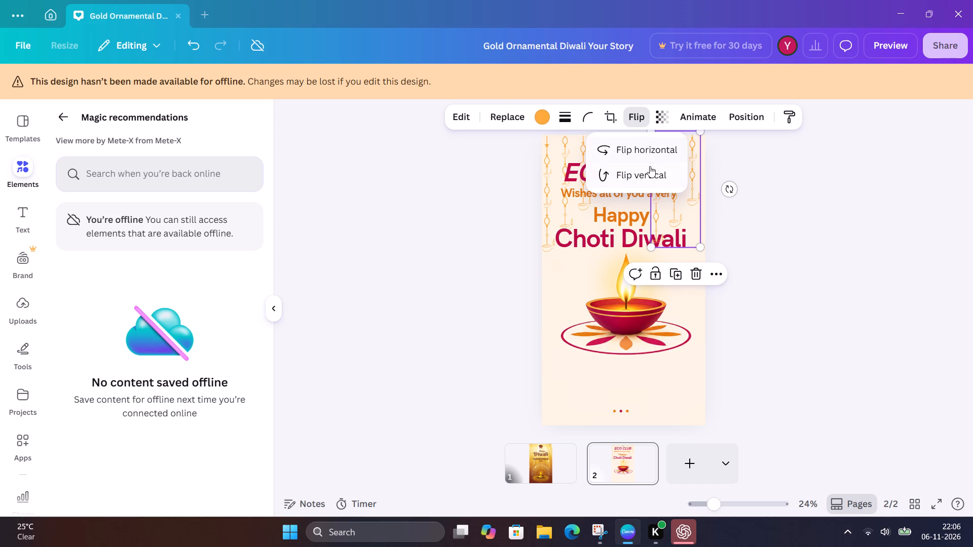
pyautogui.click(642, 139)
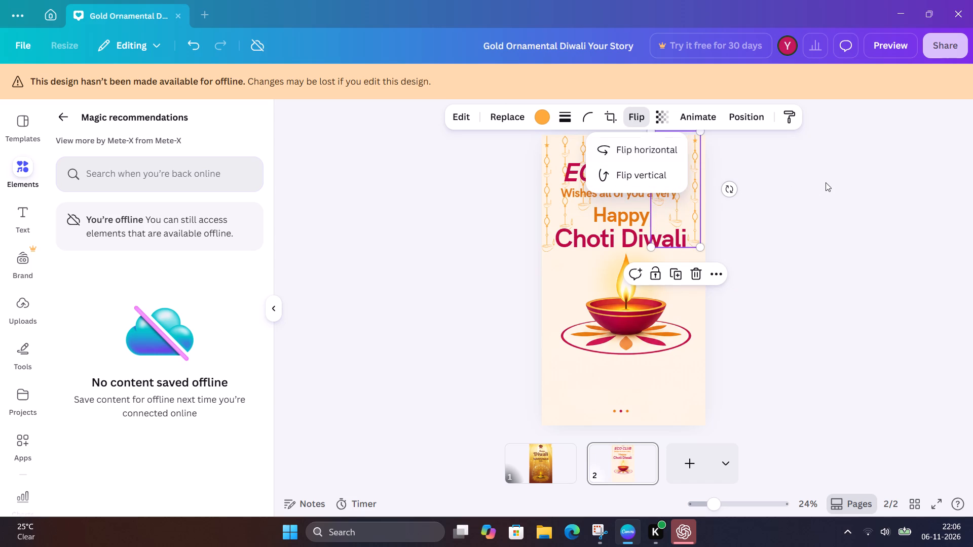
pyautogui.click(826, 183)
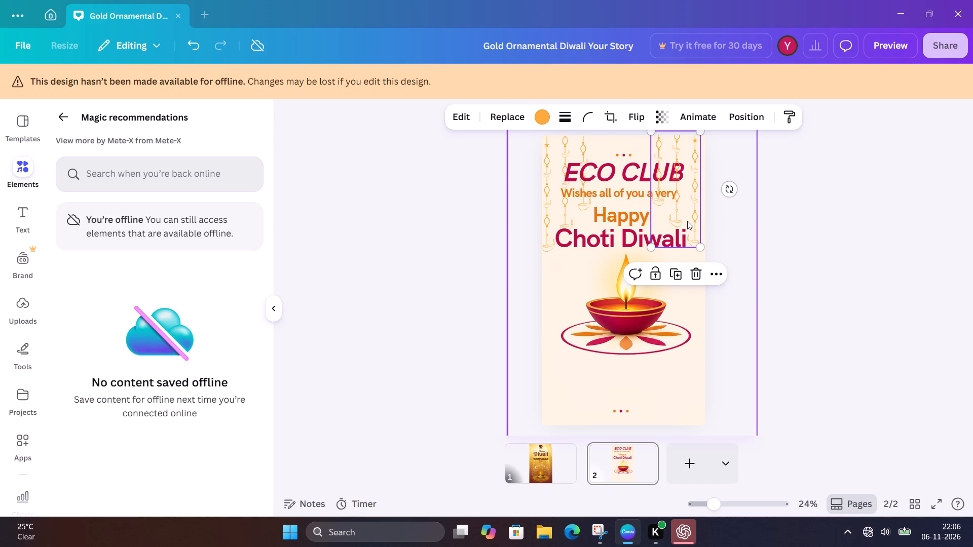
# Move the flipped hanging strands flush against the page's right edge.
pyautogui.moveTo(687, 221); pyautogui.dragTo(692, 221)
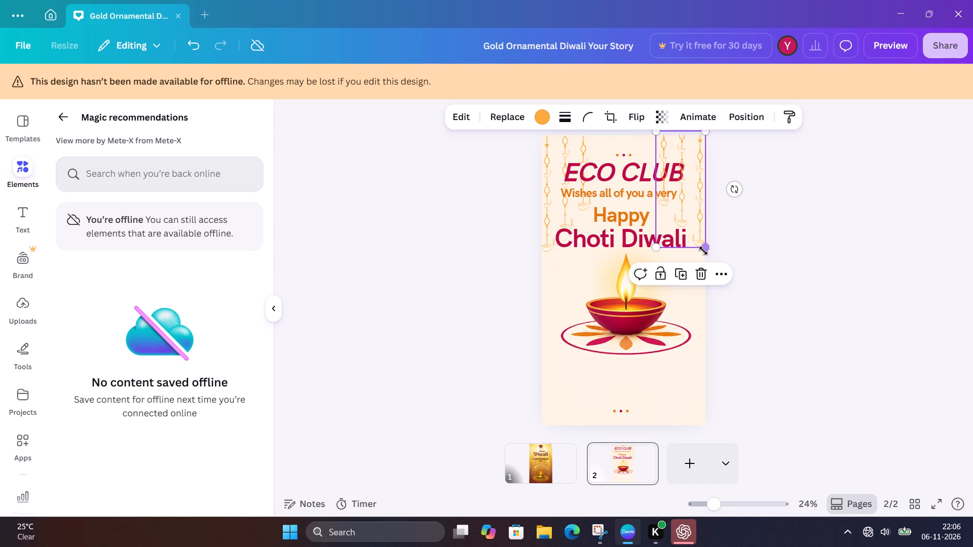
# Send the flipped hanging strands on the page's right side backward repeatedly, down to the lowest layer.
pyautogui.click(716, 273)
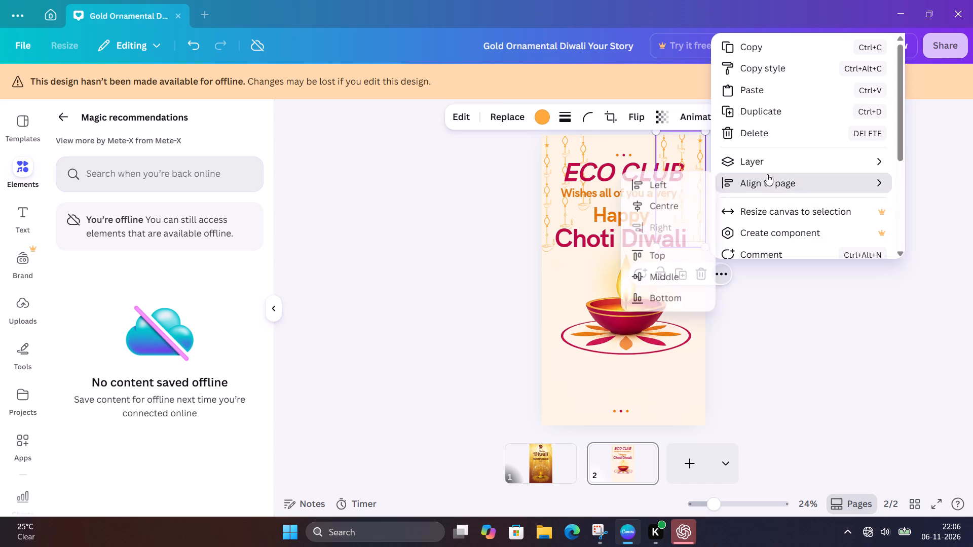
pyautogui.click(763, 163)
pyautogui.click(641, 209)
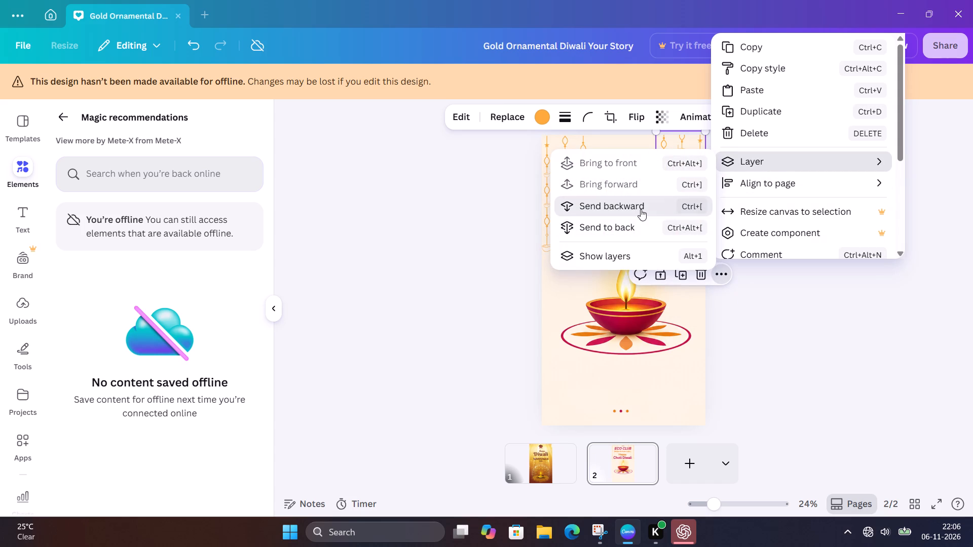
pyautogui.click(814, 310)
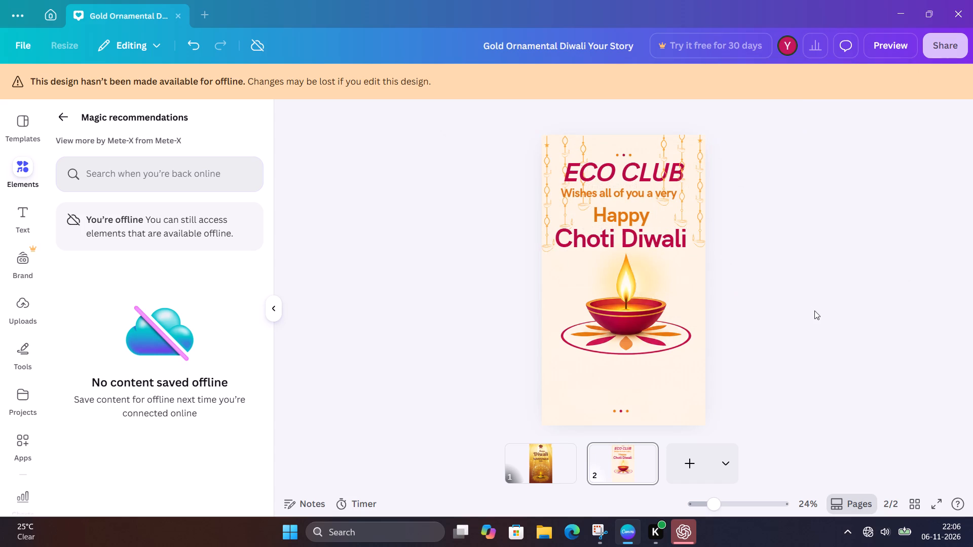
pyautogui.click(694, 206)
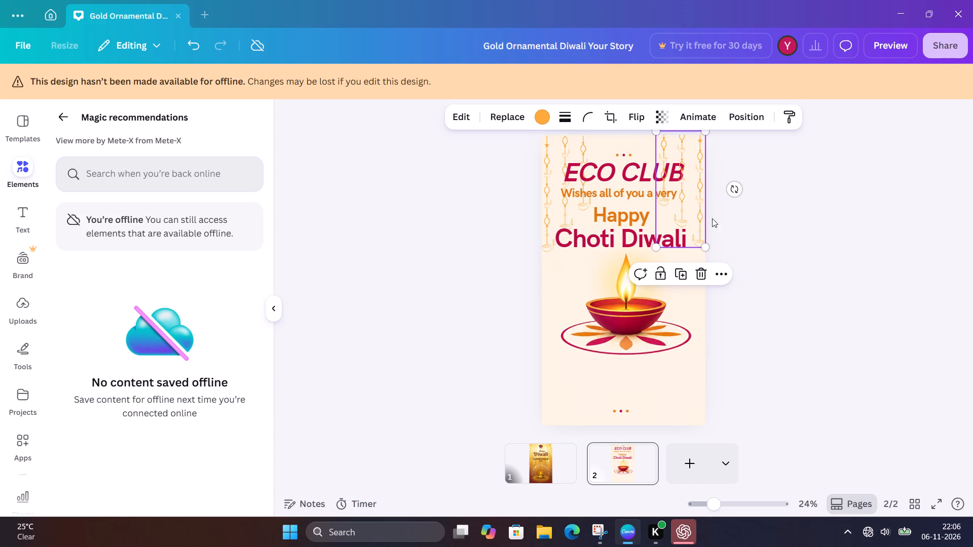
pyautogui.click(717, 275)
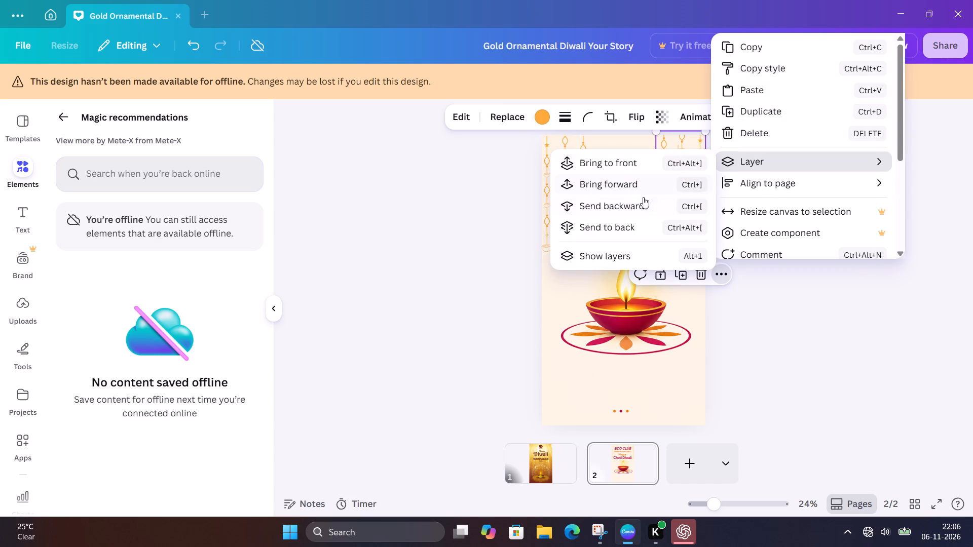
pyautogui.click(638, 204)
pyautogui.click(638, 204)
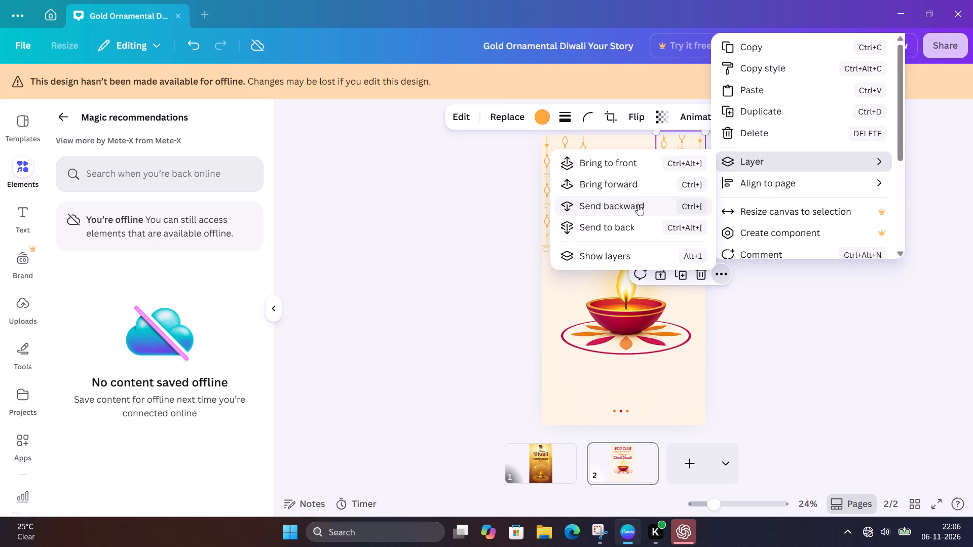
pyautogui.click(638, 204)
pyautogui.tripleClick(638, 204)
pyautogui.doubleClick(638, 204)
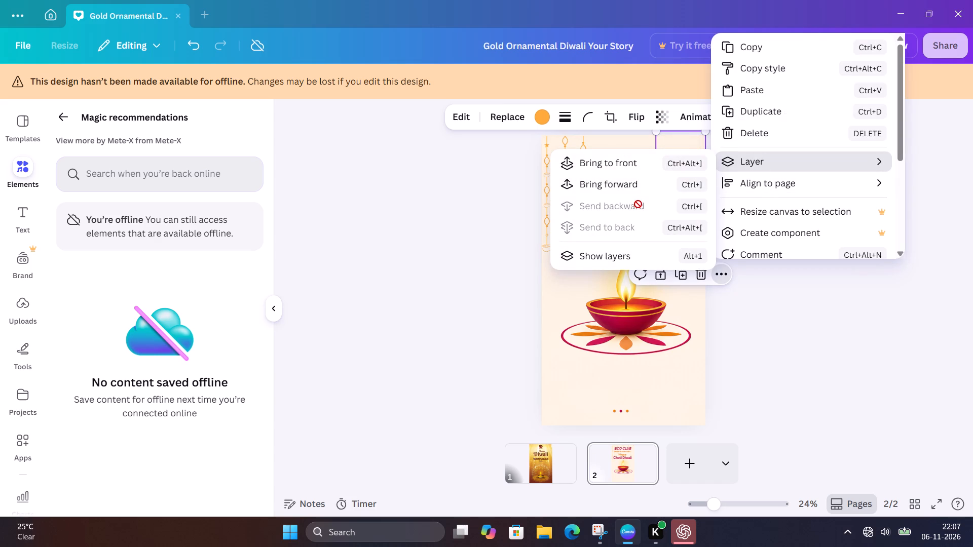
# Bring the right-side hanging strands to the front and send them backward a few layers, behind the headings.
pyautogui.click(620, 163)
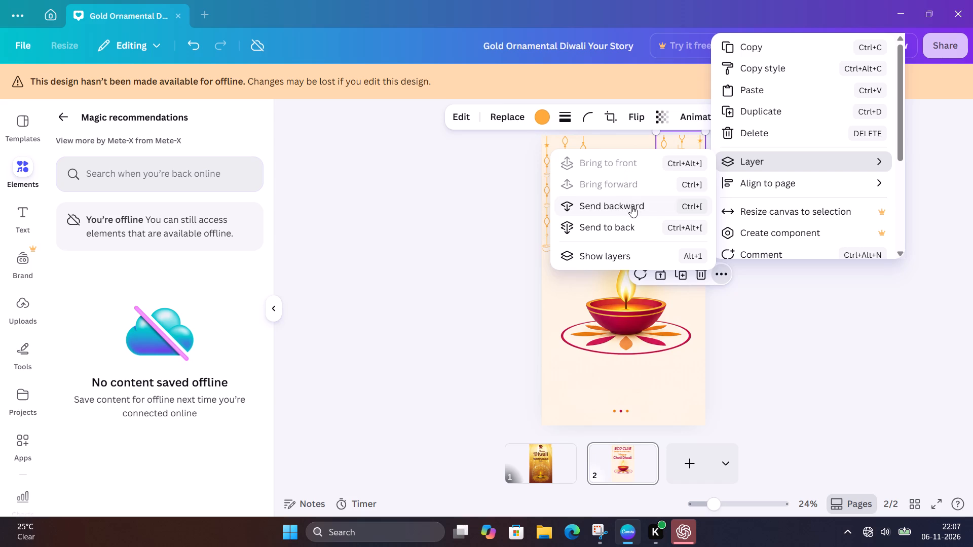
pyautogui.tripleClick(631, 206)
pyautogui.click(631, 206)
pyautogui.click(793, 282)
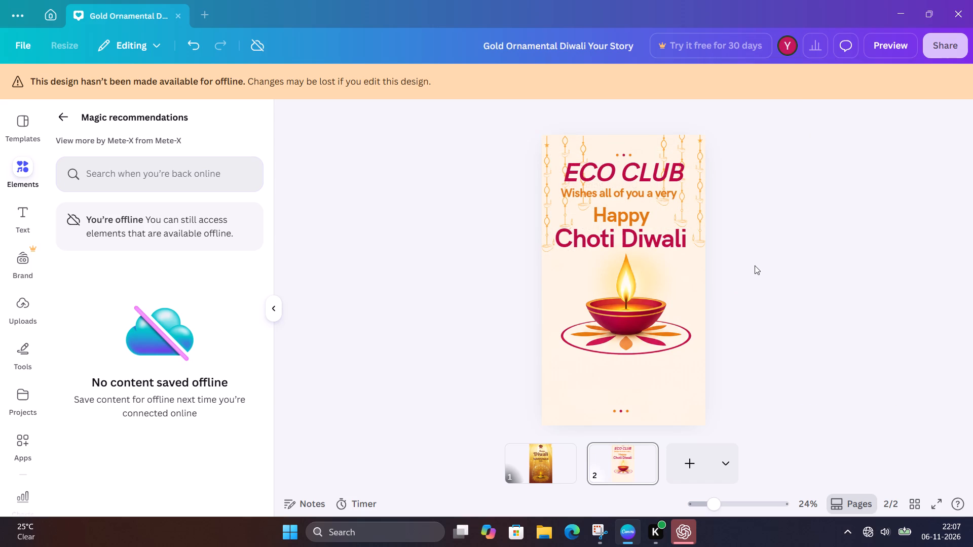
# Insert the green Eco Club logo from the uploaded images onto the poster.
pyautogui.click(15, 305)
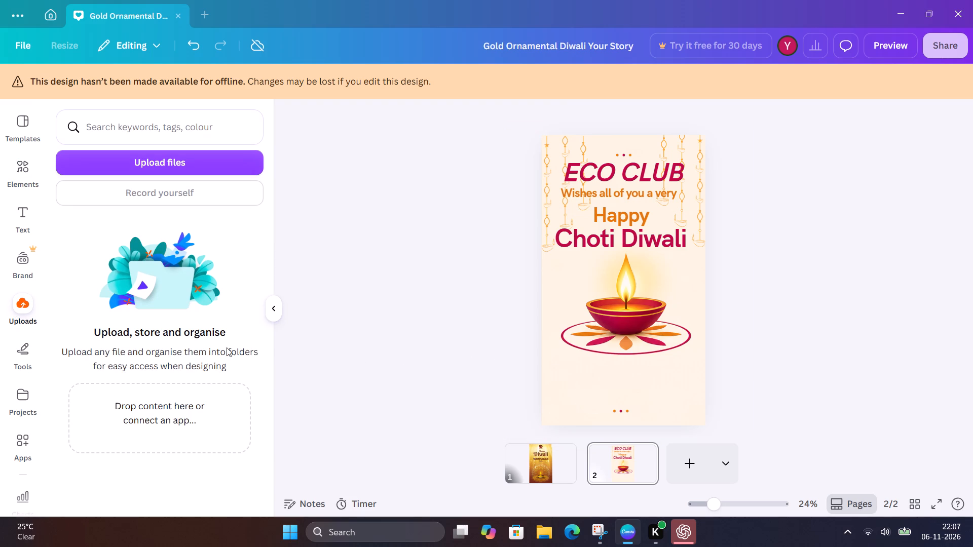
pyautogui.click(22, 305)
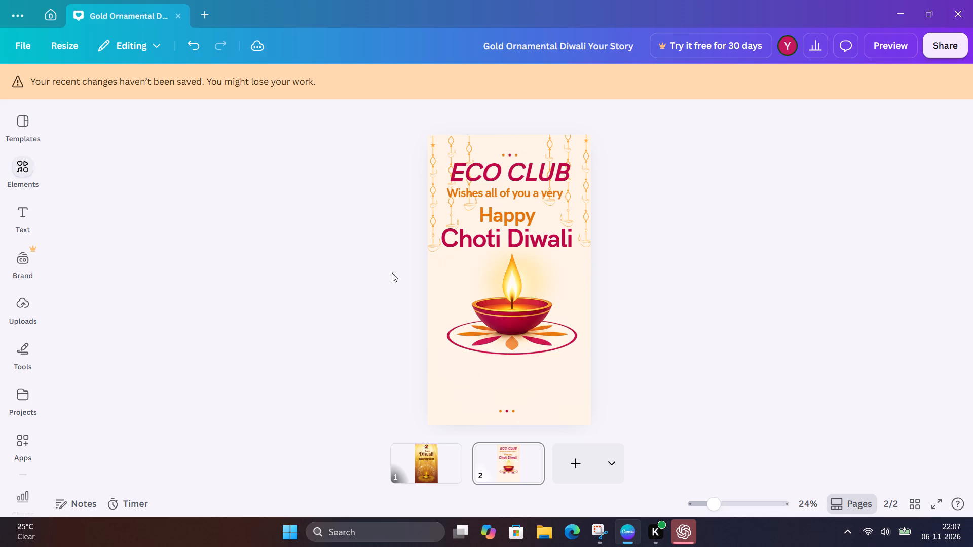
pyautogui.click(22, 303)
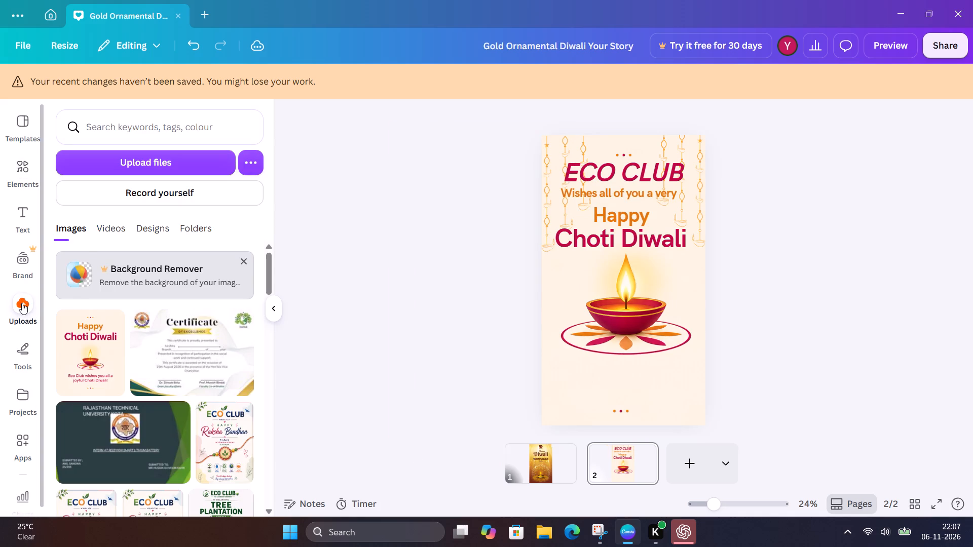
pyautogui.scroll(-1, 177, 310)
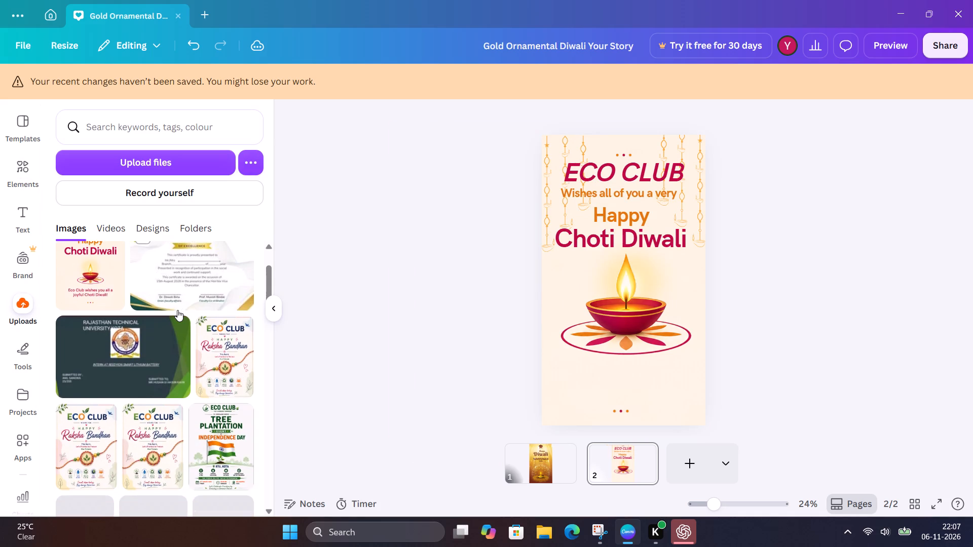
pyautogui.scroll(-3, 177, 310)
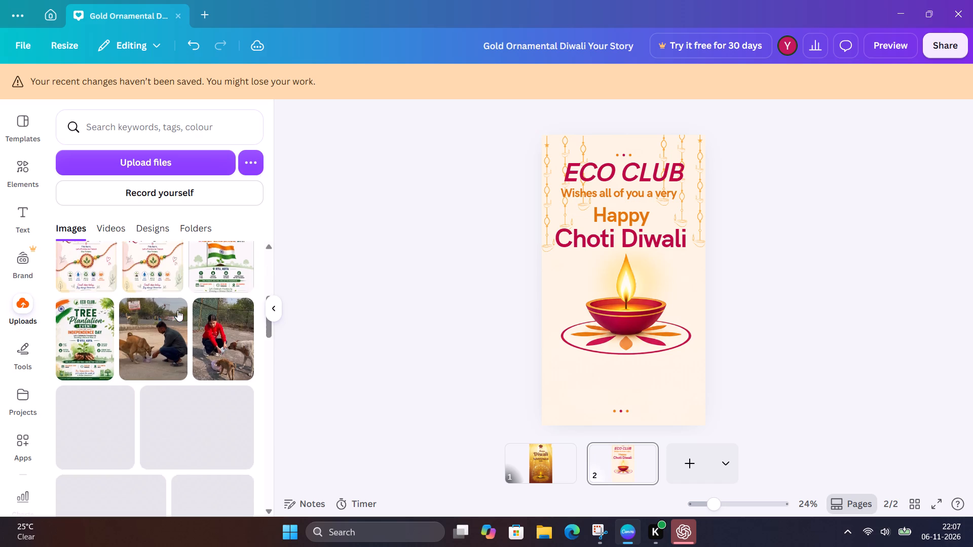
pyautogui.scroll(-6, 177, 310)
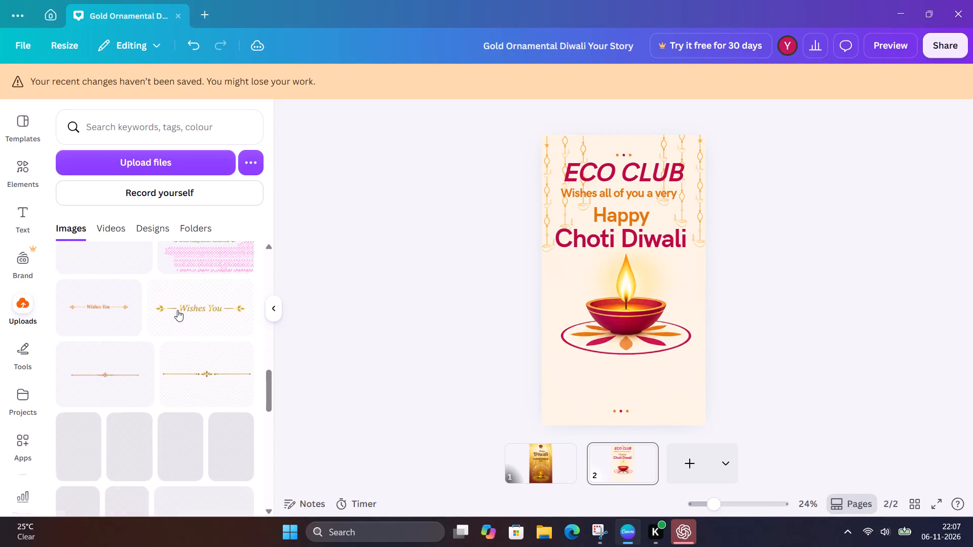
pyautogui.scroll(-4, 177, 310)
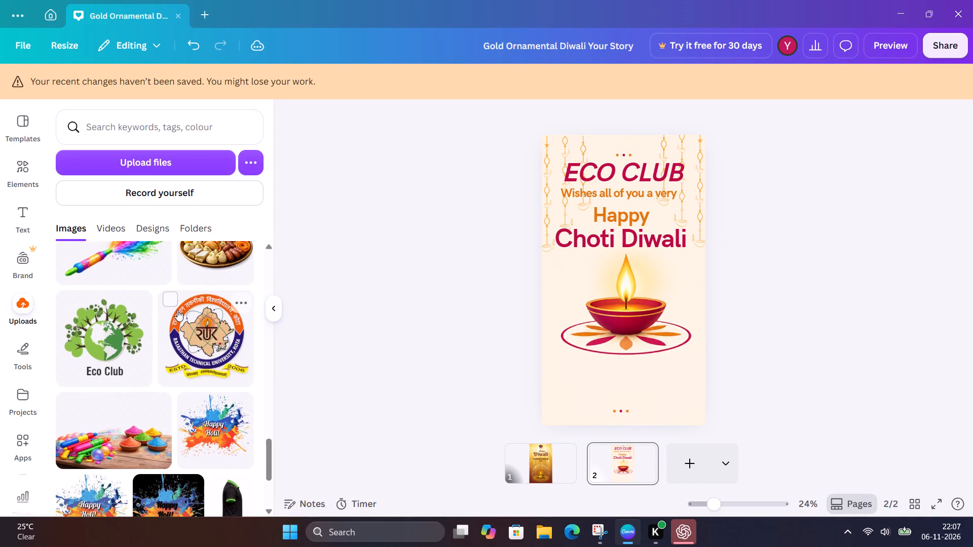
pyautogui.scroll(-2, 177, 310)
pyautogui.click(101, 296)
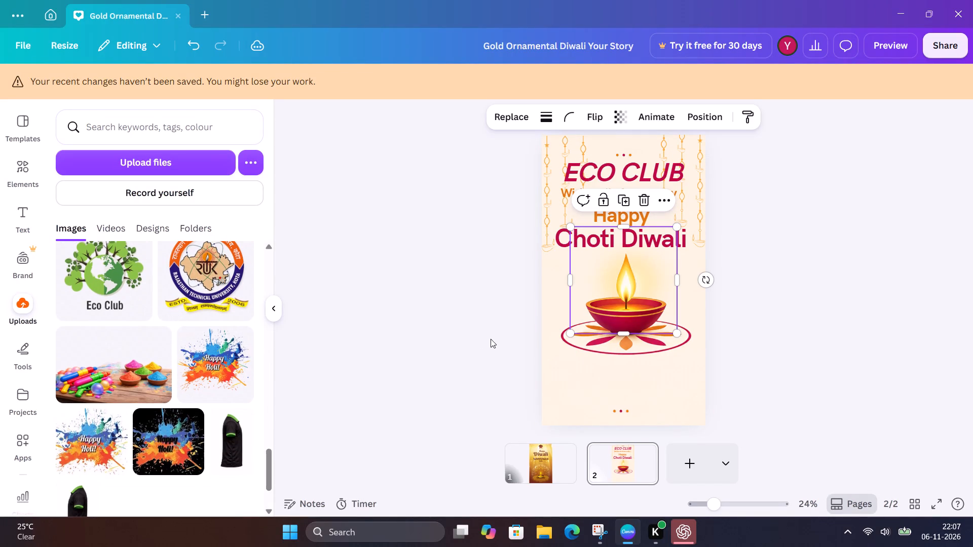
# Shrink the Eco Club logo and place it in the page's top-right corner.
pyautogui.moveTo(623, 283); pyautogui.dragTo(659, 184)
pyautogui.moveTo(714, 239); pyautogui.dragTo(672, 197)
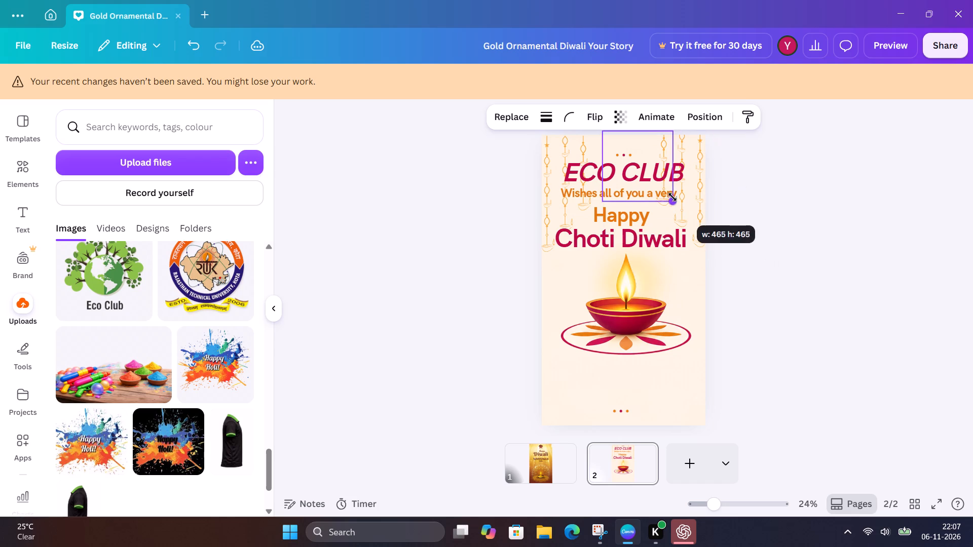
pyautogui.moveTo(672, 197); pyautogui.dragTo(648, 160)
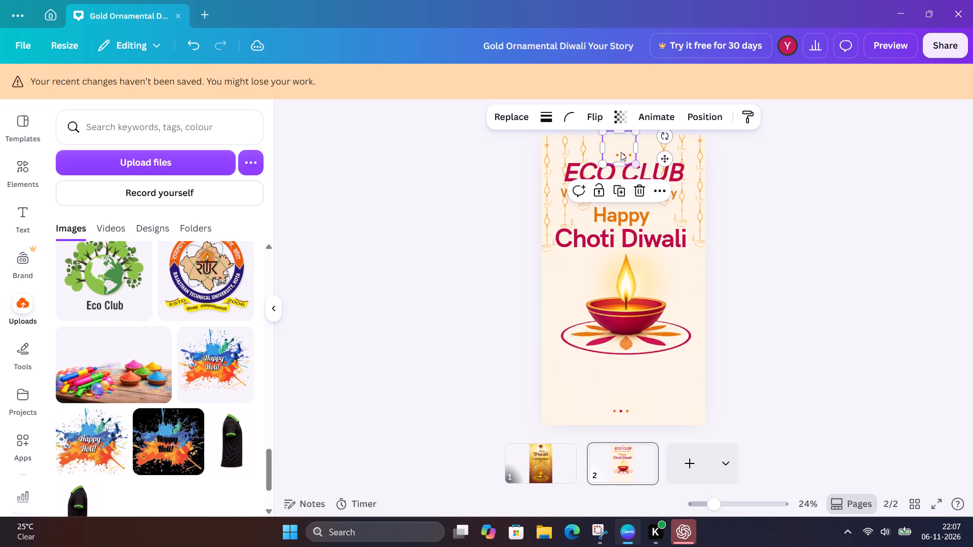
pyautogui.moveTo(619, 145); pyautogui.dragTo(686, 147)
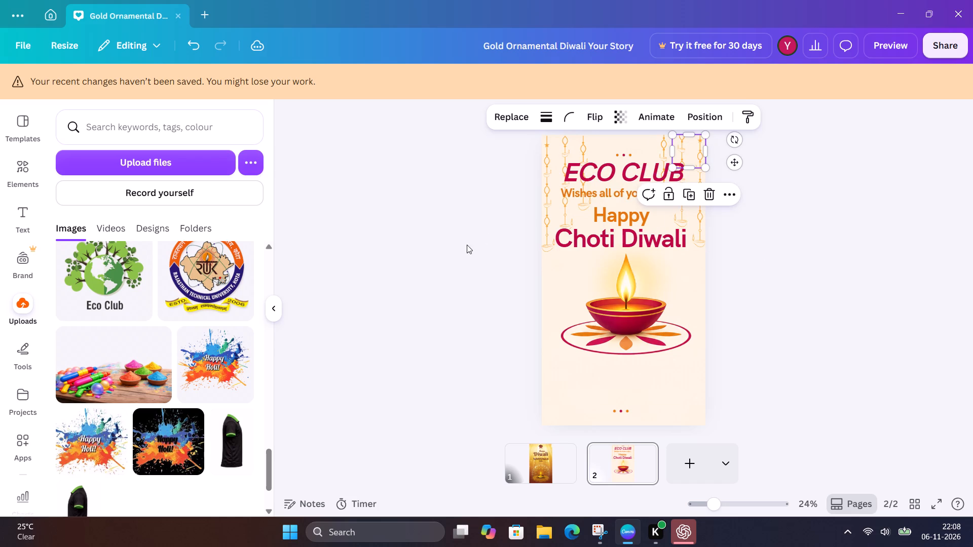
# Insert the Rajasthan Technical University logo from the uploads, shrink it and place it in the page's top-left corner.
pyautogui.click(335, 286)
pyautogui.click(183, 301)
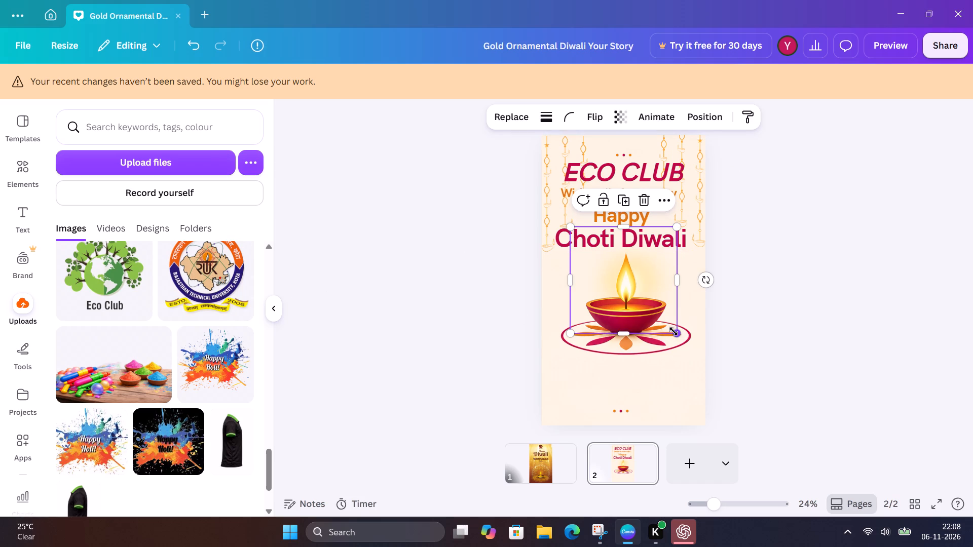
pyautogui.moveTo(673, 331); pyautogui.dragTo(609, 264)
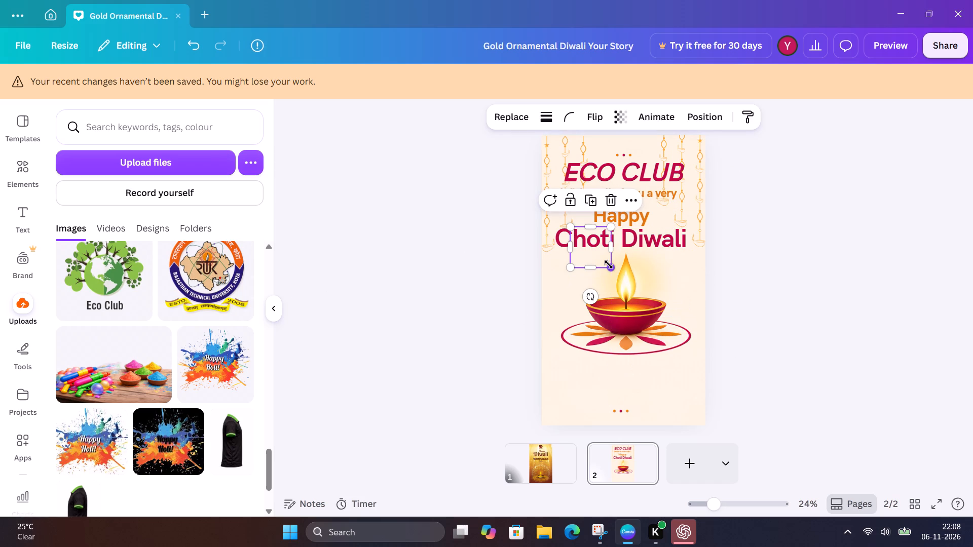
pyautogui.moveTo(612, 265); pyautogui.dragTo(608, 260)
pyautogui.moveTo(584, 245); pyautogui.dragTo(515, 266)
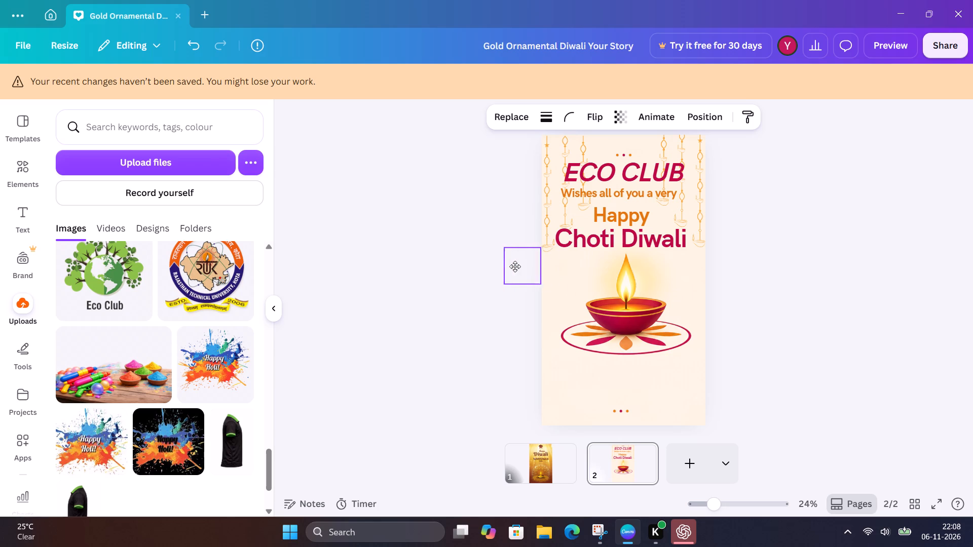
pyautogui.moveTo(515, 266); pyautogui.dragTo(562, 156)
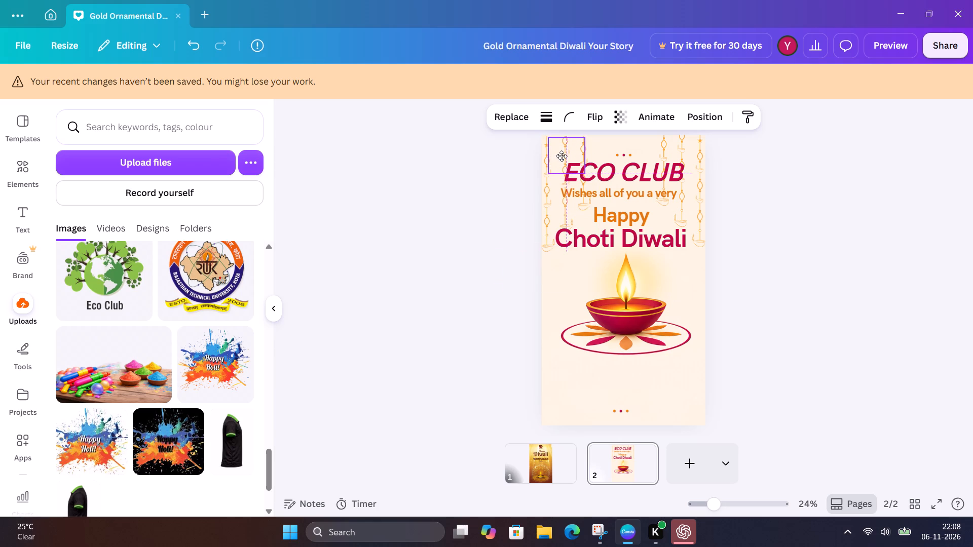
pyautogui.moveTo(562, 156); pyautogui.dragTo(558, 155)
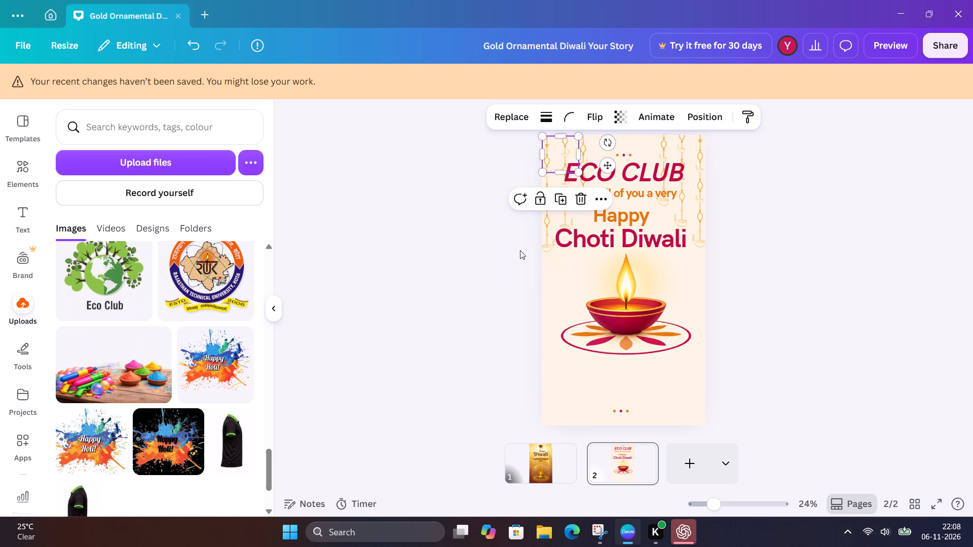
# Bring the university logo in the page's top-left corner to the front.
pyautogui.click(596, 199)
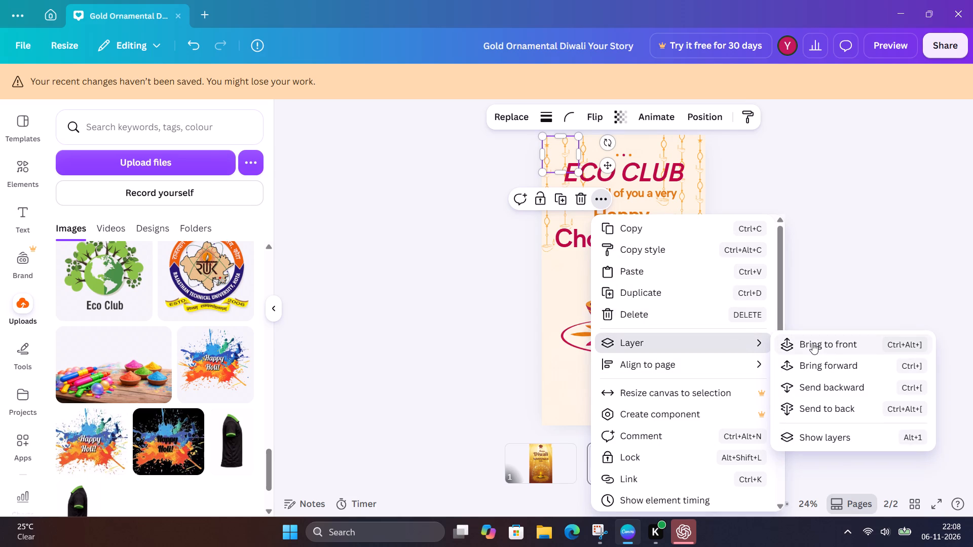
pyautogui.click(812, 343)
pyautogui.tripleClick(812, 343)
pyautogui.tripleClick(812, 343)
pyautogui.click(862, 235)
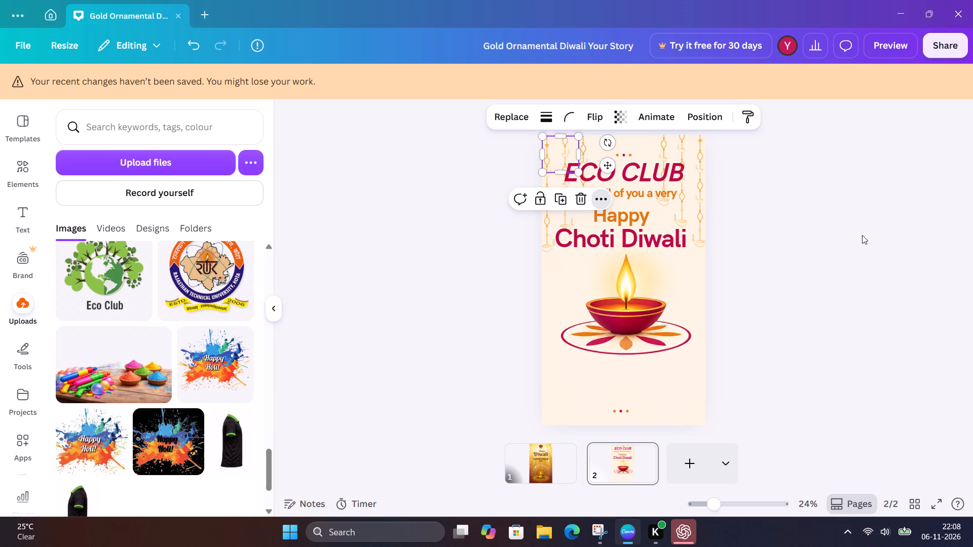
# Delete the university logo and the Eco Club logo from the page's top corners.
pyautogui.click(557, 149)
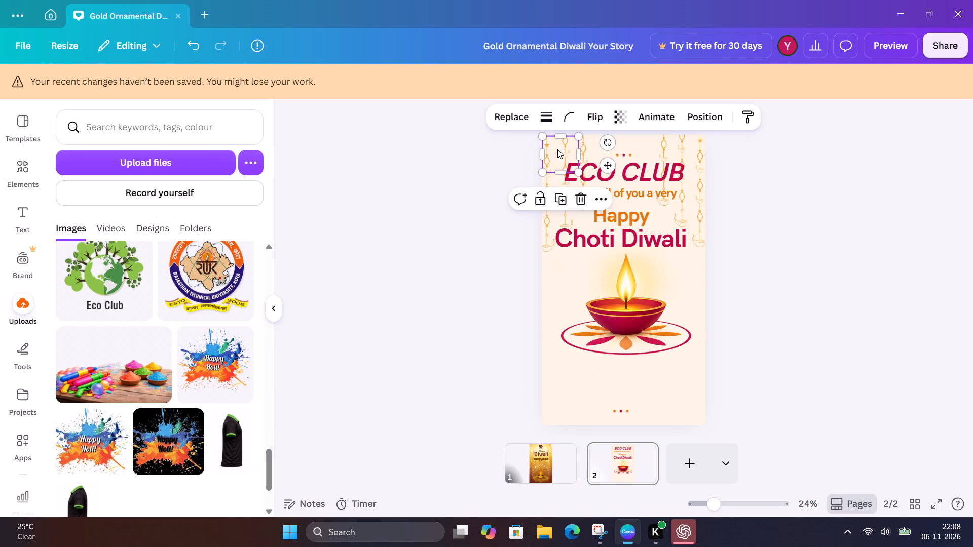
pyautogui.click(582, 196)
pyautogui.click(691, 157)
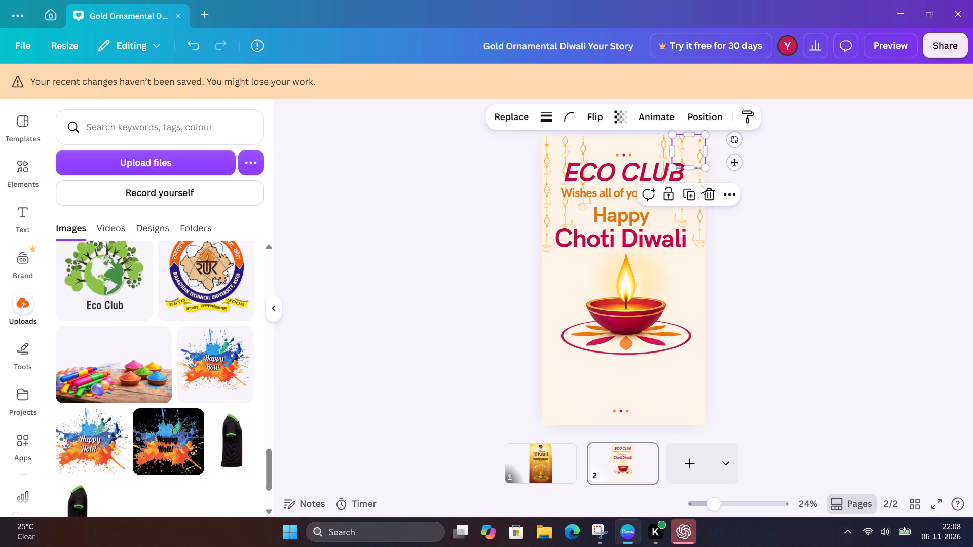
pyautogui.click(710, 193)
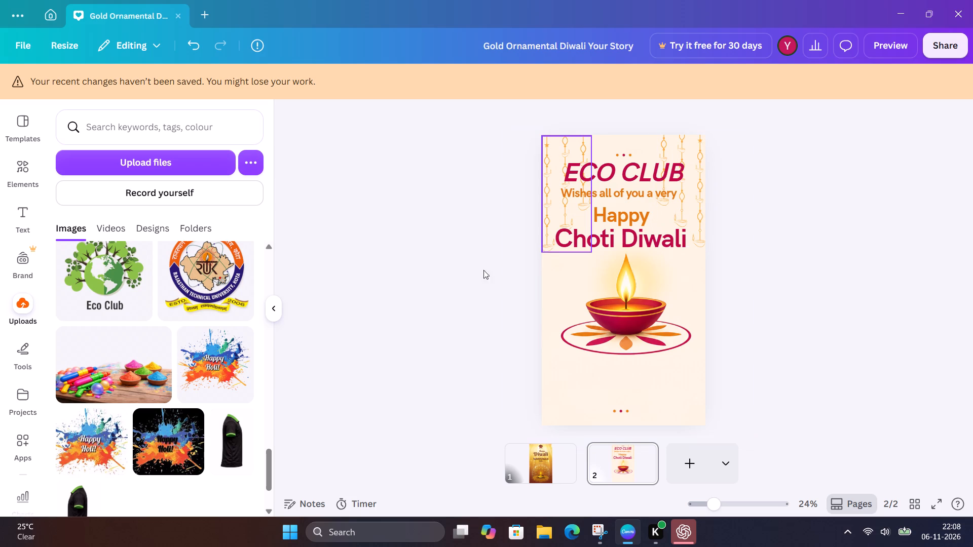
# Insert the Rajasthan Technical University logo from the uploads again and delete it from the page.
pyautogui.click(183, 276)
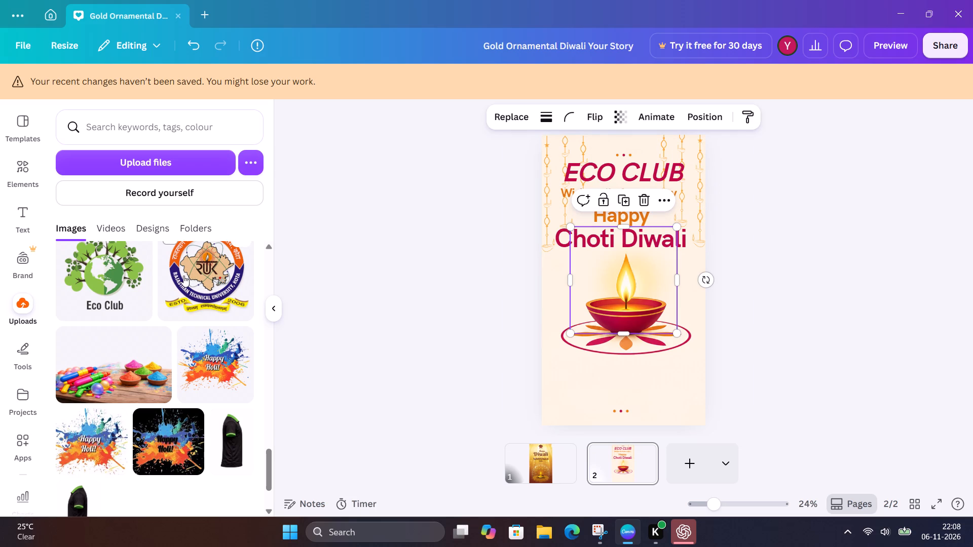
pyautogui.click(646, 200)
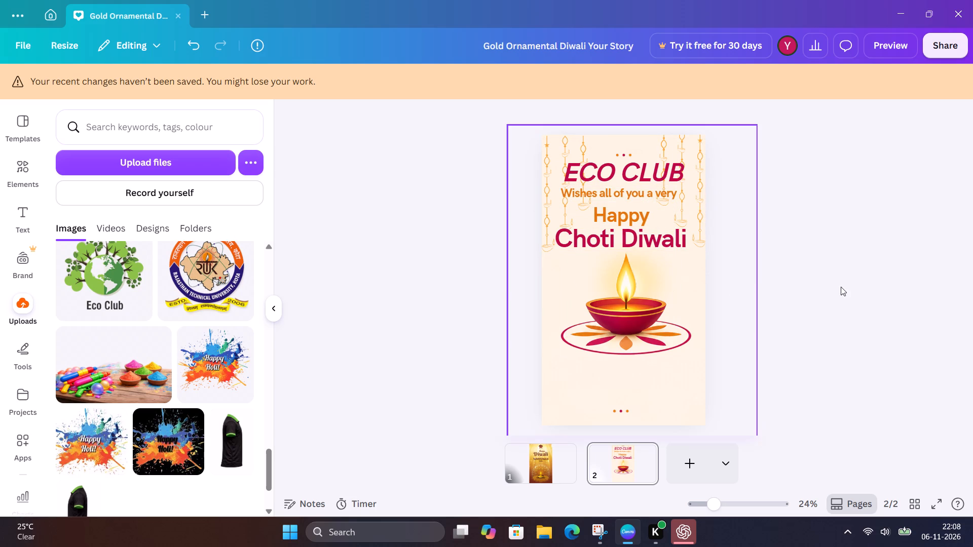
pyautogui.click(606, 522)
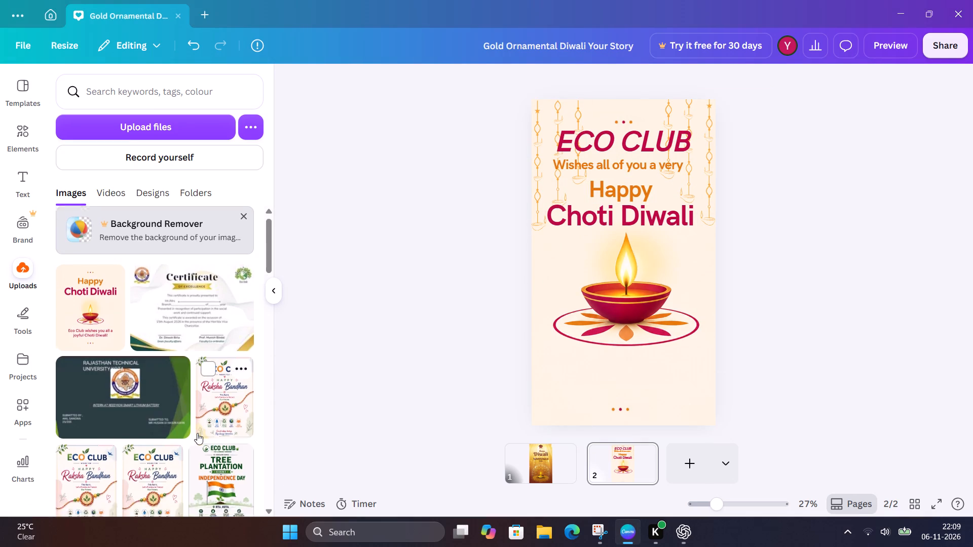
pyautogui.scroll(-12, 197, 433)
pyautogui.scroll(1, 197, 433)
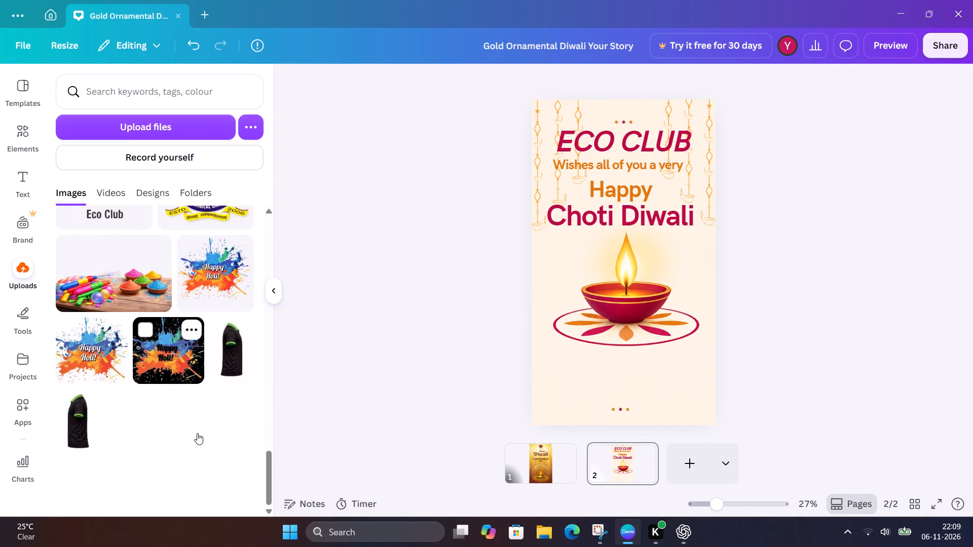
pyautogui.scroll(1, 197, 433)
pyautogui.click(190, 277)
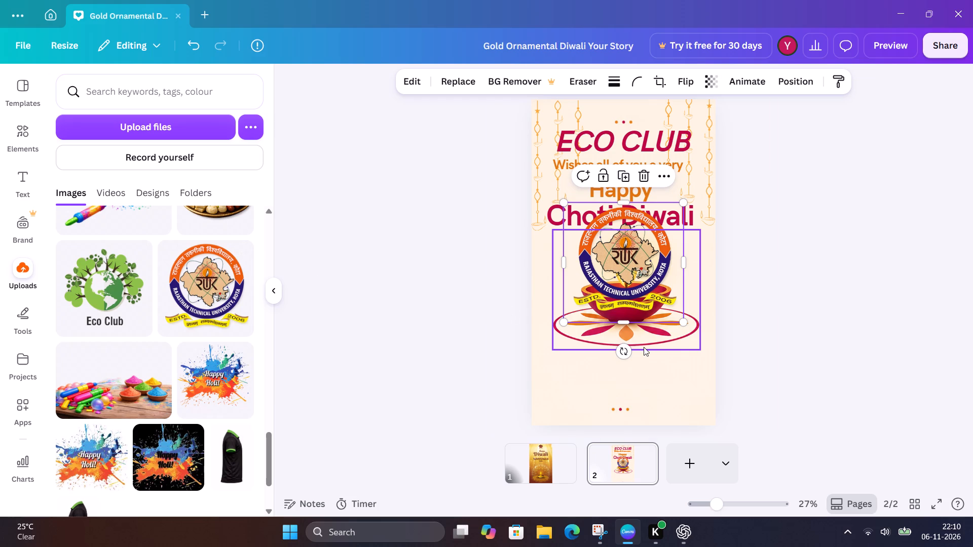
pyautogui.moveTo(686, 321); pyautogui.dragTo(684, 318)
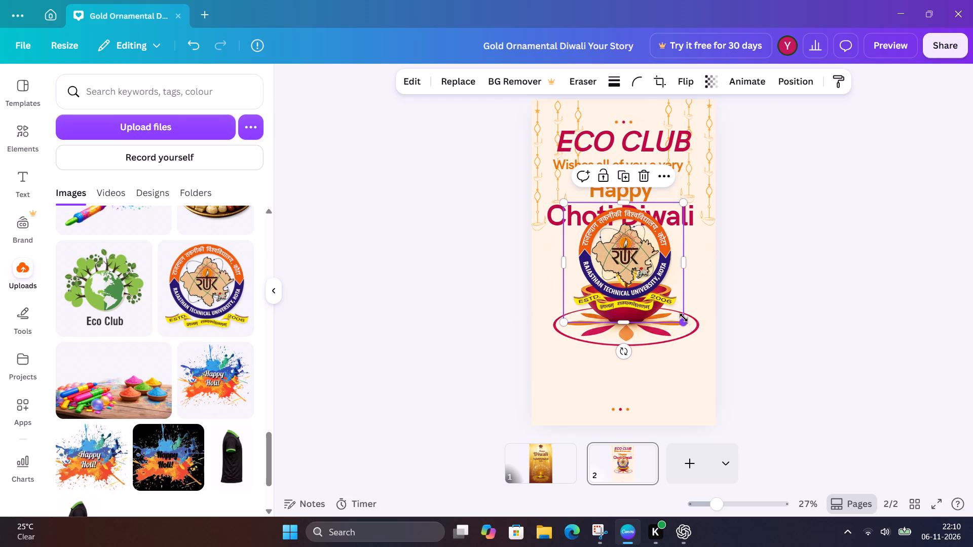
pyautogui.moveTo(684, 318); pyautogui.dragTo(619, 242)
pyautogui.moveTo(591, 230); pyautogui.dragTo(556, 131)
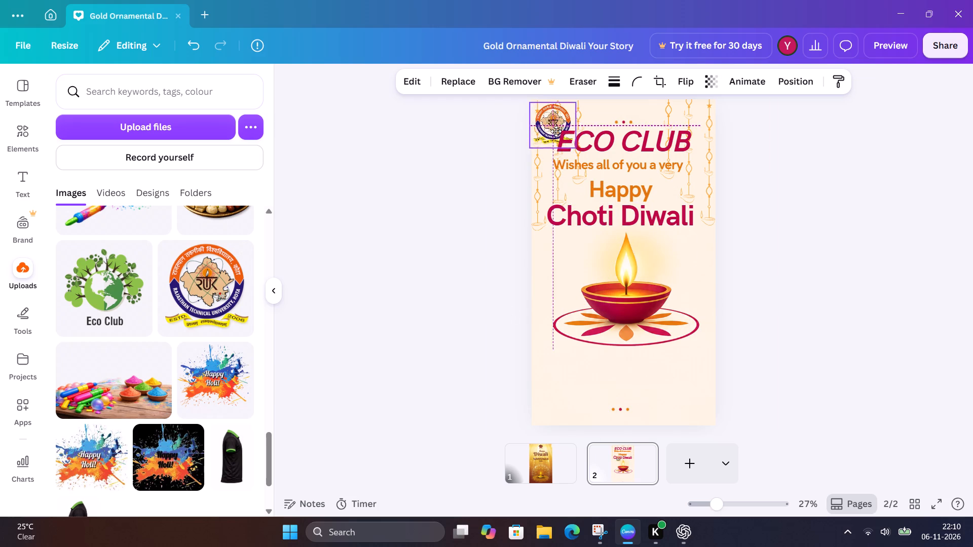
pyautogui.moveTo(556, 131); pyautogui.dragTo(554, 125)
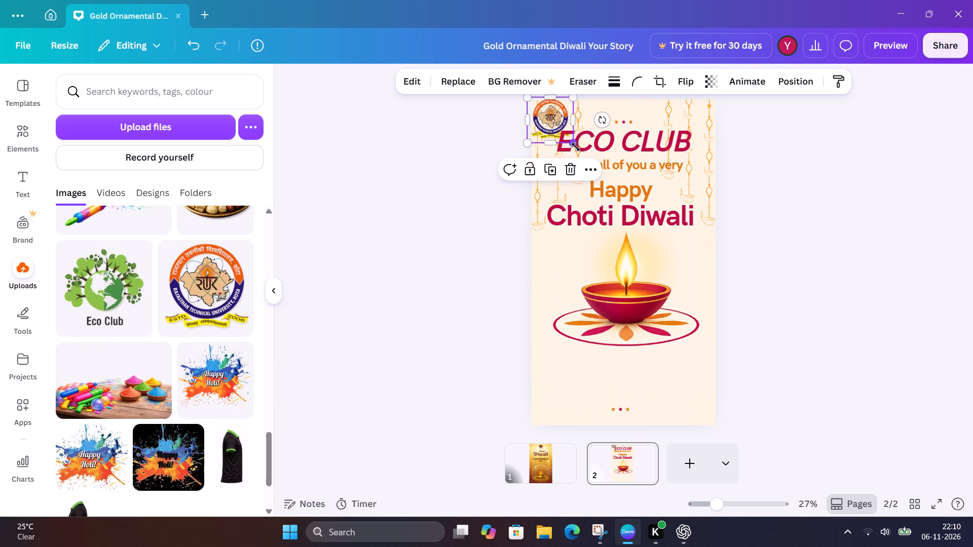
pyautogui.moveTo(576, 147); pyautogui.dragTo(572, 135)
pyautogui.moveTo(550, 114); pyautogui.dragTo(552, 115)
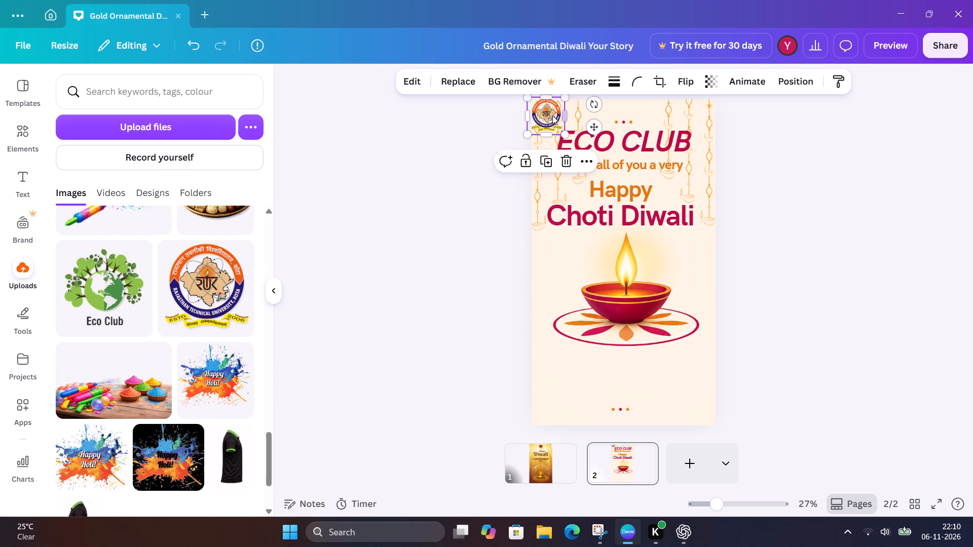
pyautogui.moveTo(552, 115); pyautogui.dragTo(555, 118)
# Insert the Eco Club logo from the uploads, shrink it to match the university logo and place it in the page's top-right corner.
pyautogui.click(129, 285)
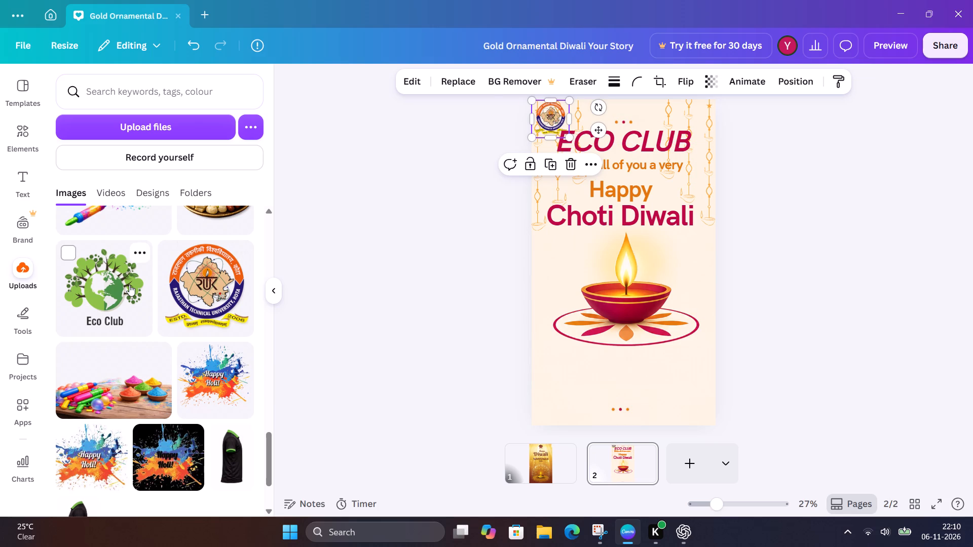
pyautogui.moveTo(682, 320); pyautogui.dragTo(662, 294)
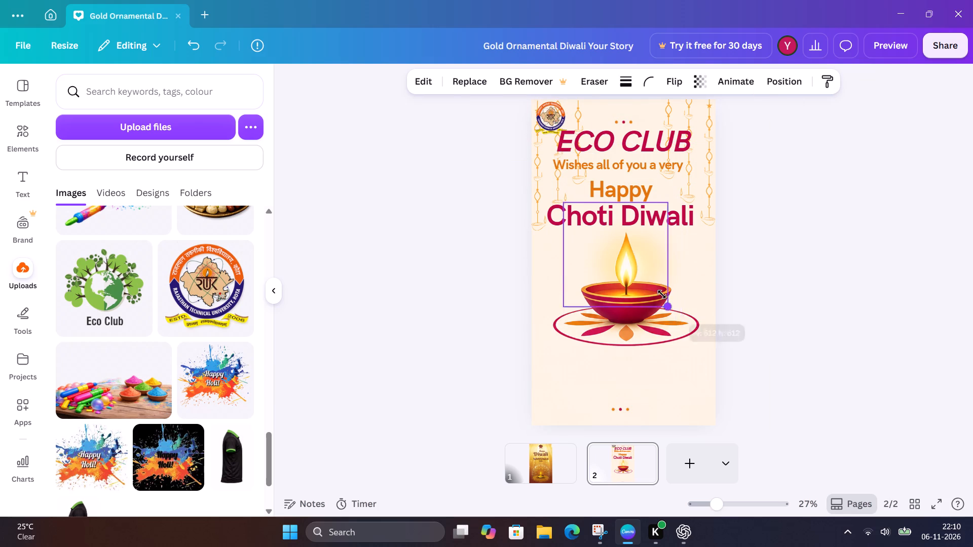
pyautogui.moveTo(662, 294); pyautogui.dragTo(621, 229)
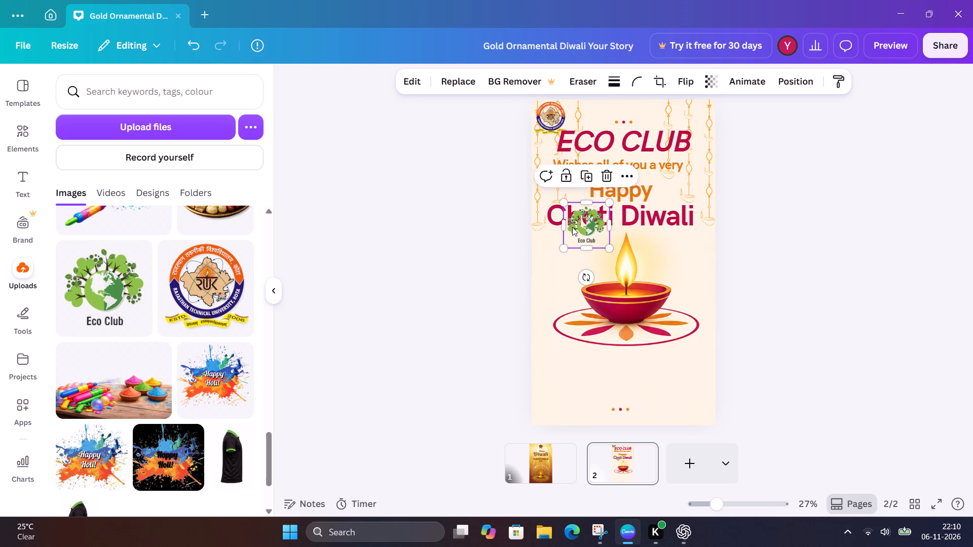
pyautogui.moveTo(585, 229); pyautogui.dragTo(695, 120)
pyautogui.moveTo(723, 138); pyautogui.dragTo(719, 134)
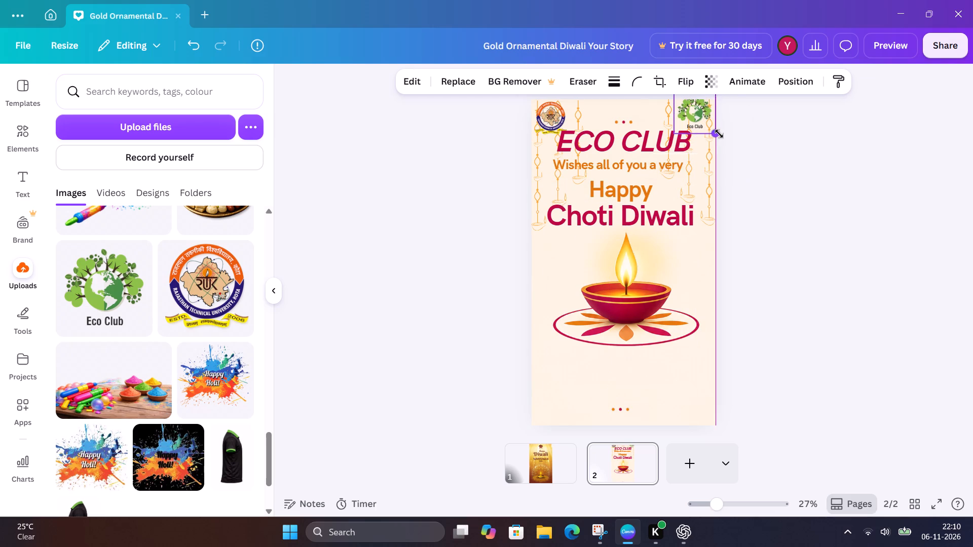
pyautogui.moveTo(719, 134); pyautogui.dragTo(718, 131)
pyautogui.moveTo(701, 118); pyautogui.dragTo(701, 123)
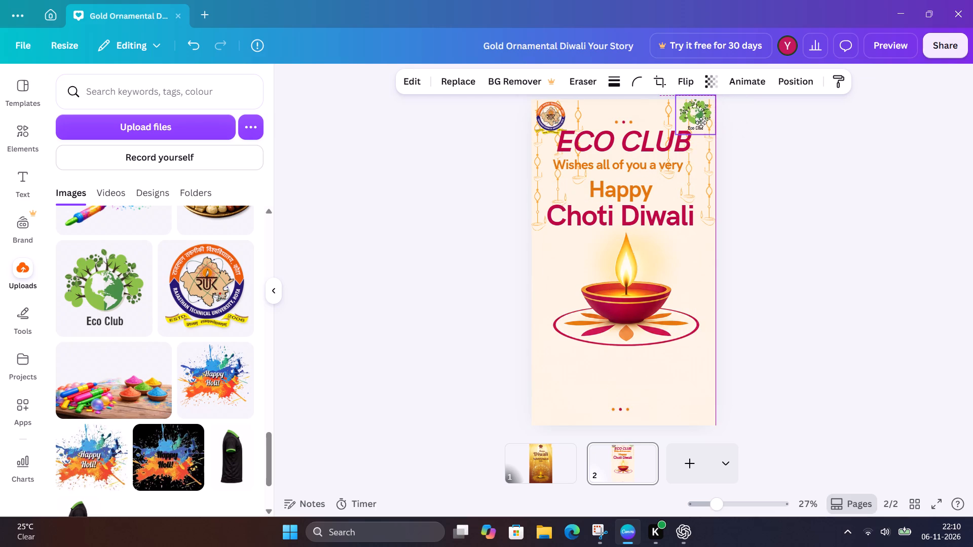
pyautogui.moveTo(701, 123); pyautogui.dragTo(700, 125)
pyautogui.click(836, 164)
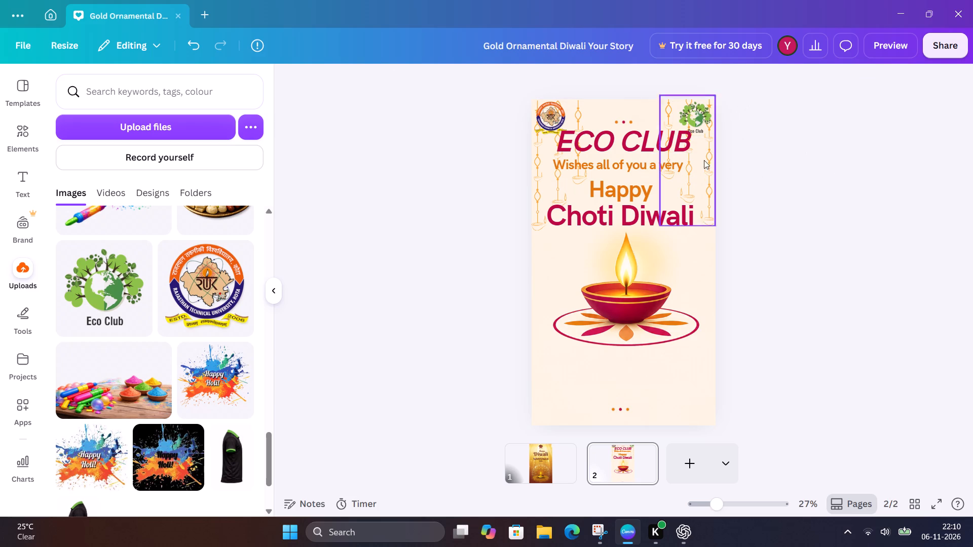
# Move the ECO CLUB heading slightly down, clear of the two logos, and centre it on the page.
pyautogui.click(649, 139)
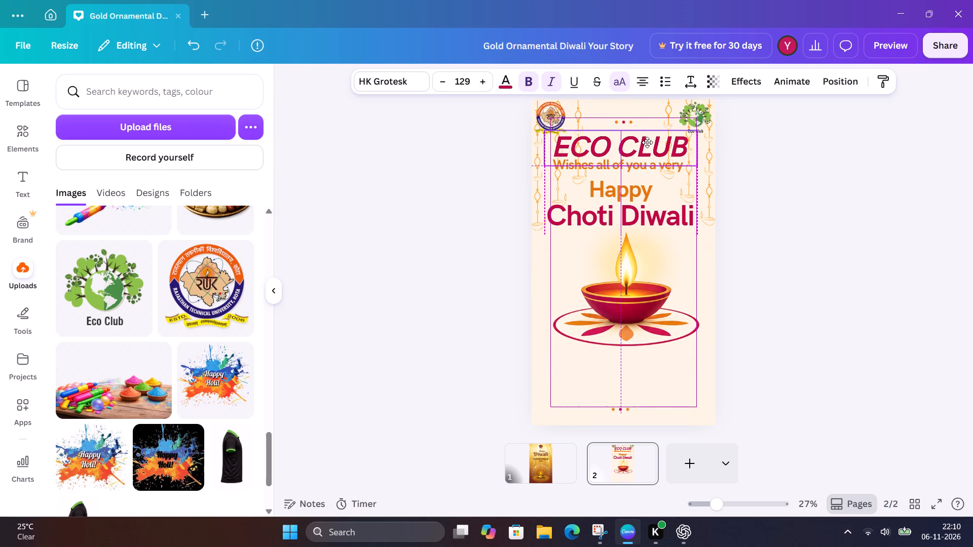
pyautogui.click(941, 168)
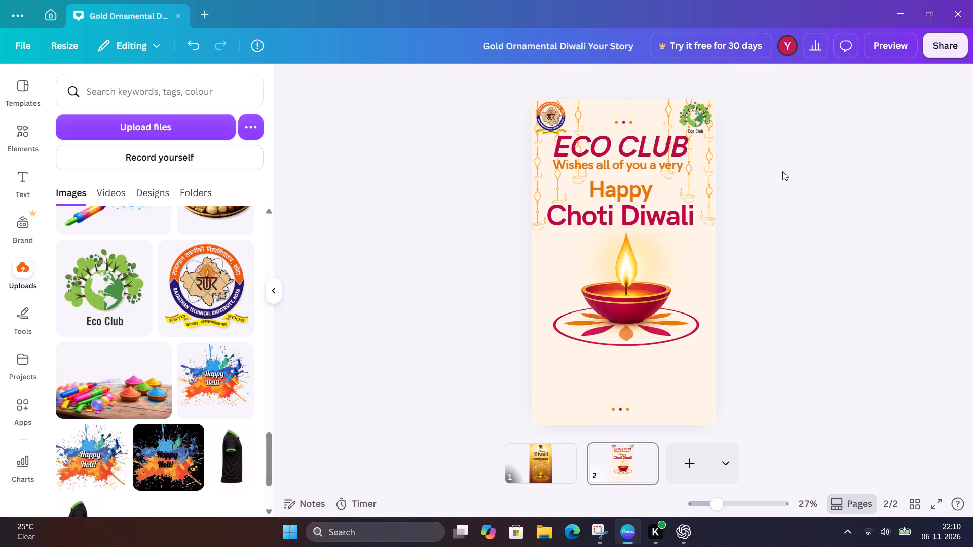
# Shrink the "Wishes all of you a very" line to font size 48.7 and centre it between ECO CLUB and Happy.
pyautogui.click(655, 167)
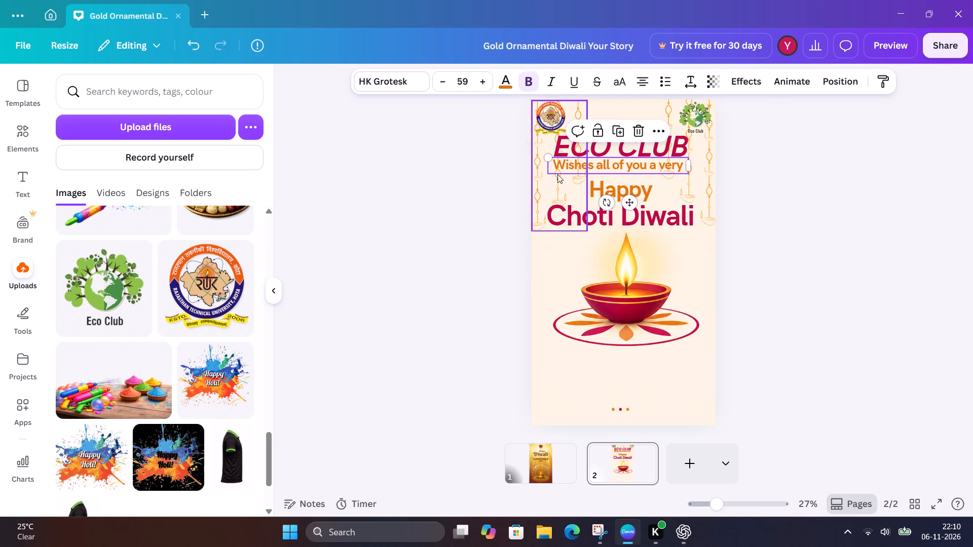
pyautogui.moveTo(547, 161); pyautogui.dragTo(558, 161)
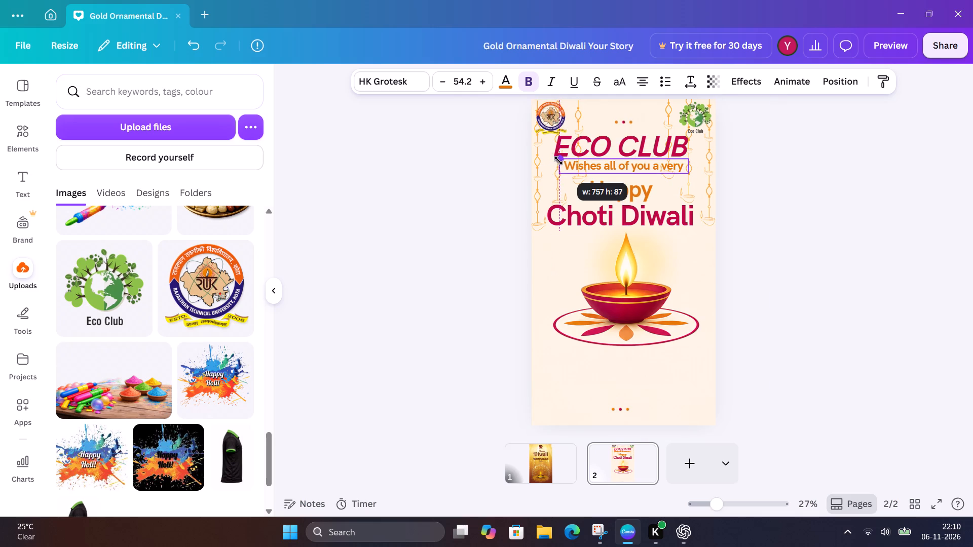
pyautogui.moveTo(558, 161); pyautogui.dragTo(573, 161)
pyautogui.moveTo(615, 167); pyautogui.dragTo(609, 170)
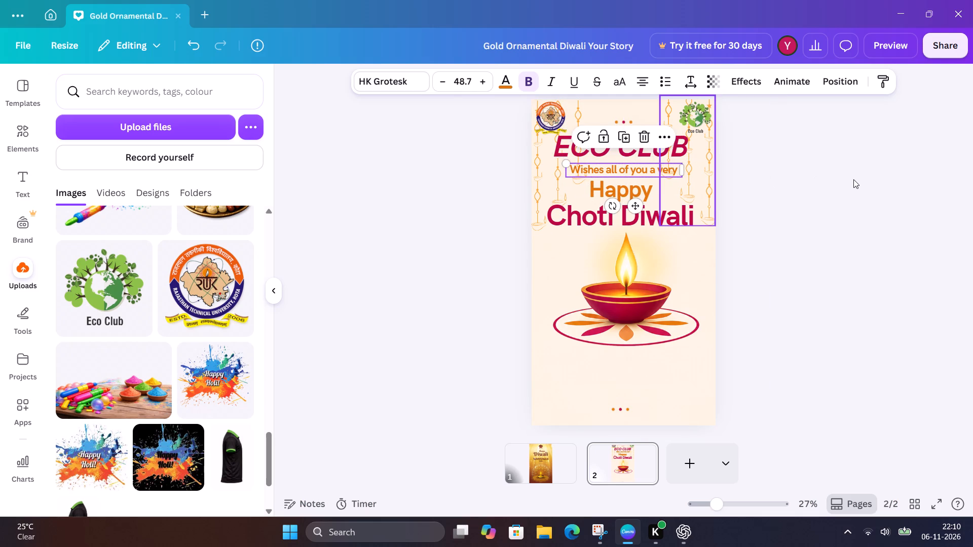
pyautogui.click(853, 179)
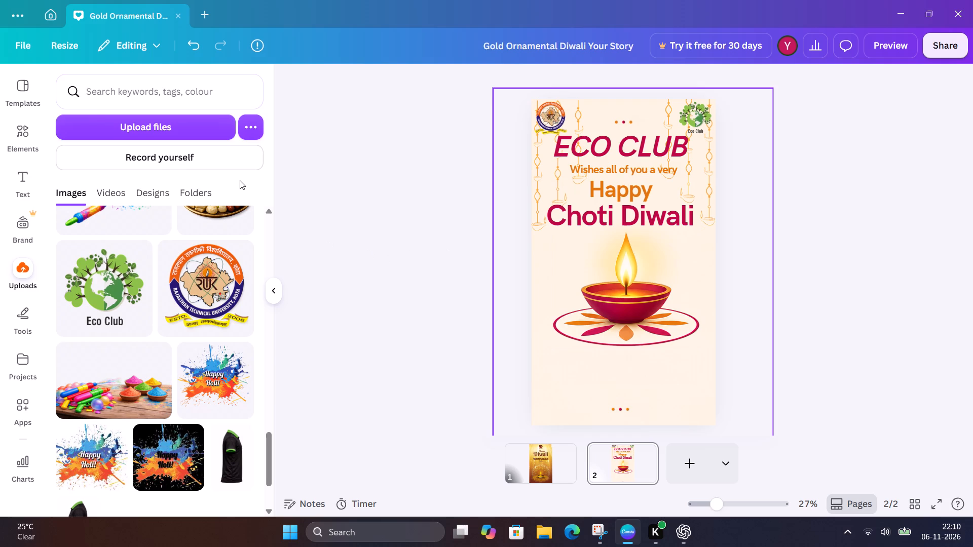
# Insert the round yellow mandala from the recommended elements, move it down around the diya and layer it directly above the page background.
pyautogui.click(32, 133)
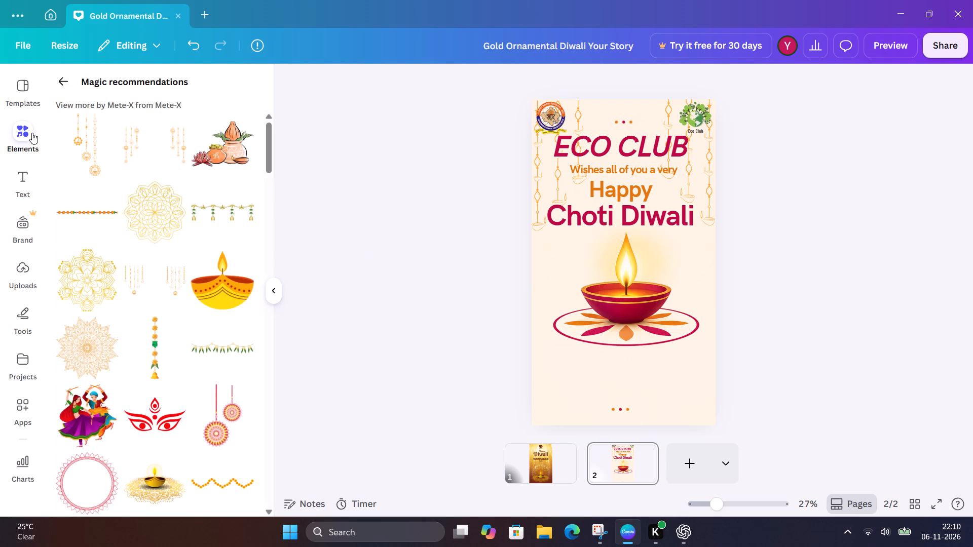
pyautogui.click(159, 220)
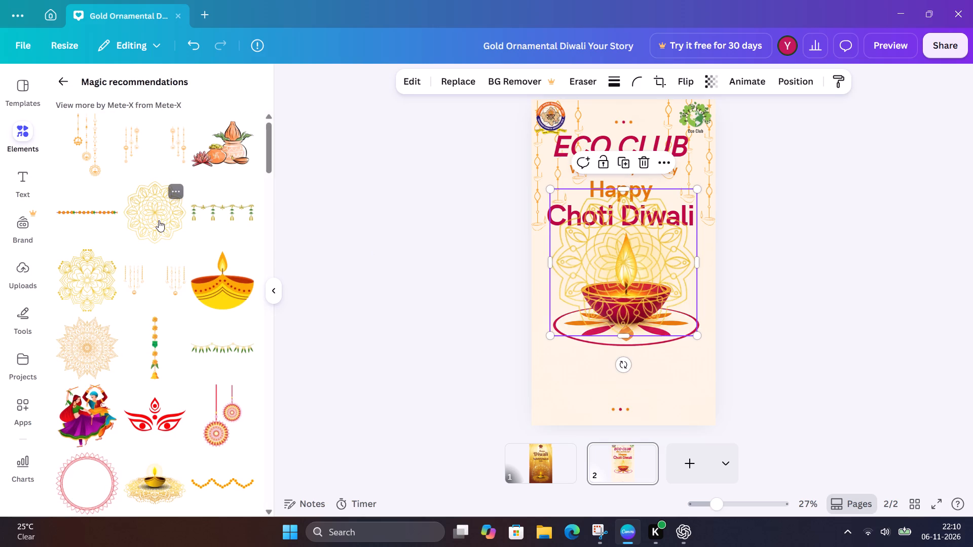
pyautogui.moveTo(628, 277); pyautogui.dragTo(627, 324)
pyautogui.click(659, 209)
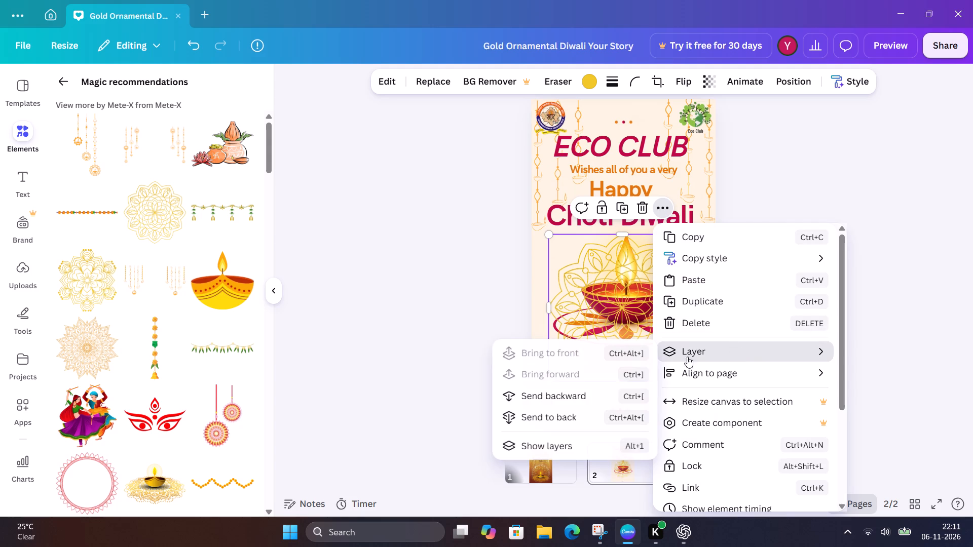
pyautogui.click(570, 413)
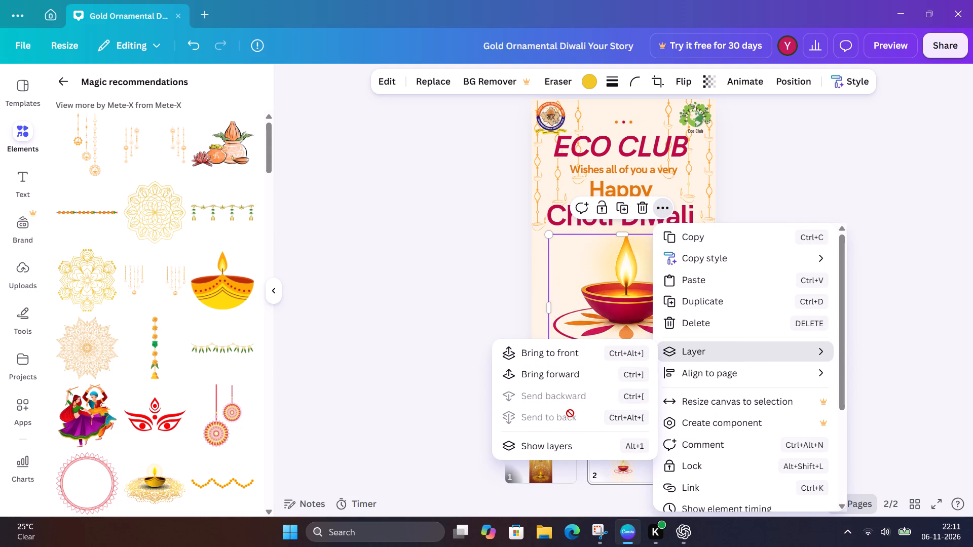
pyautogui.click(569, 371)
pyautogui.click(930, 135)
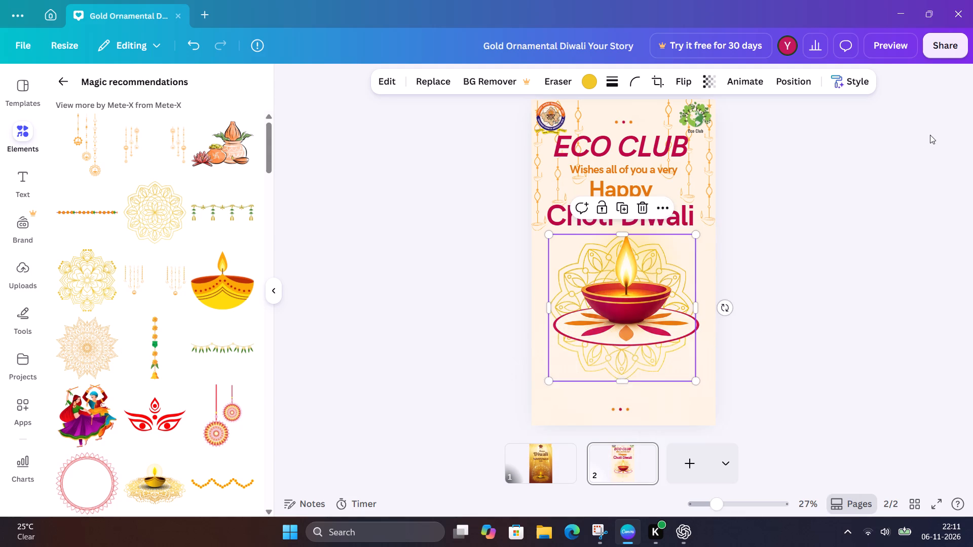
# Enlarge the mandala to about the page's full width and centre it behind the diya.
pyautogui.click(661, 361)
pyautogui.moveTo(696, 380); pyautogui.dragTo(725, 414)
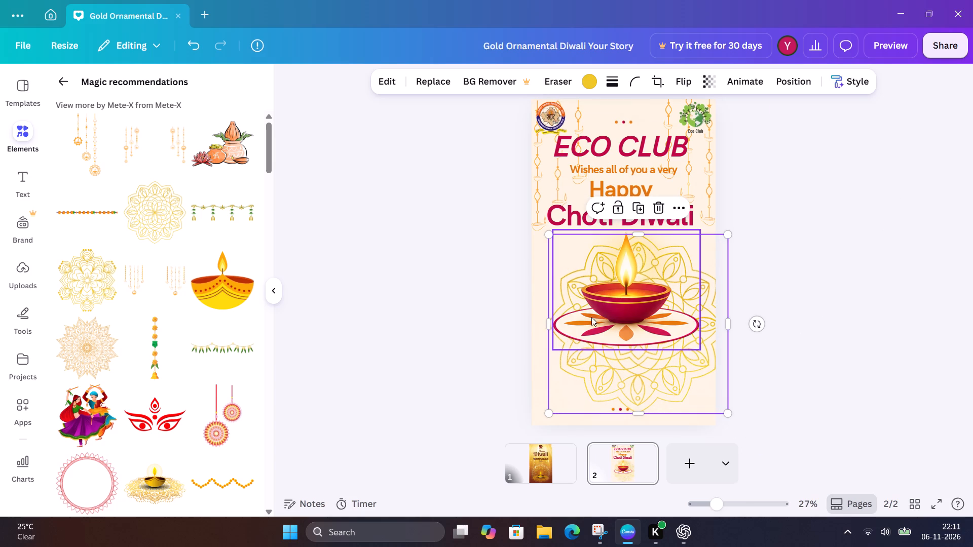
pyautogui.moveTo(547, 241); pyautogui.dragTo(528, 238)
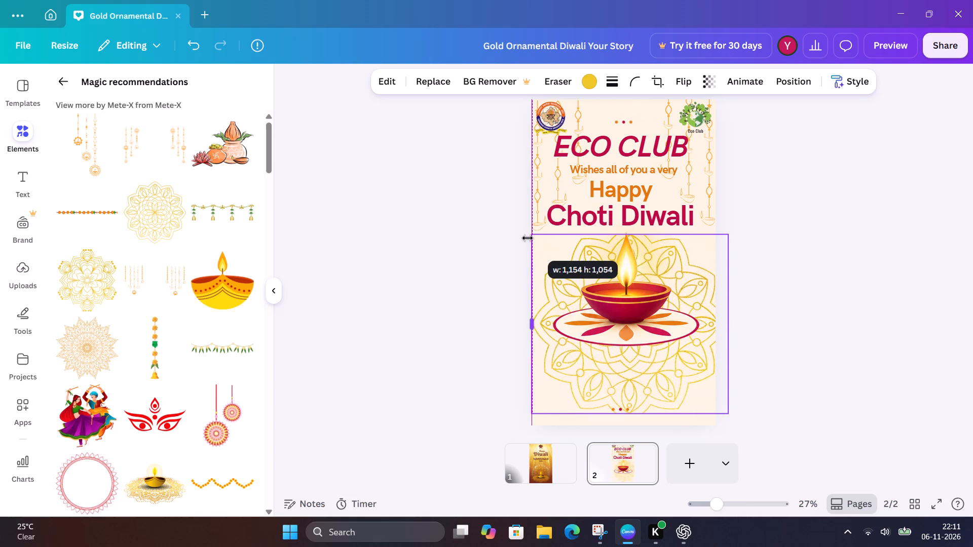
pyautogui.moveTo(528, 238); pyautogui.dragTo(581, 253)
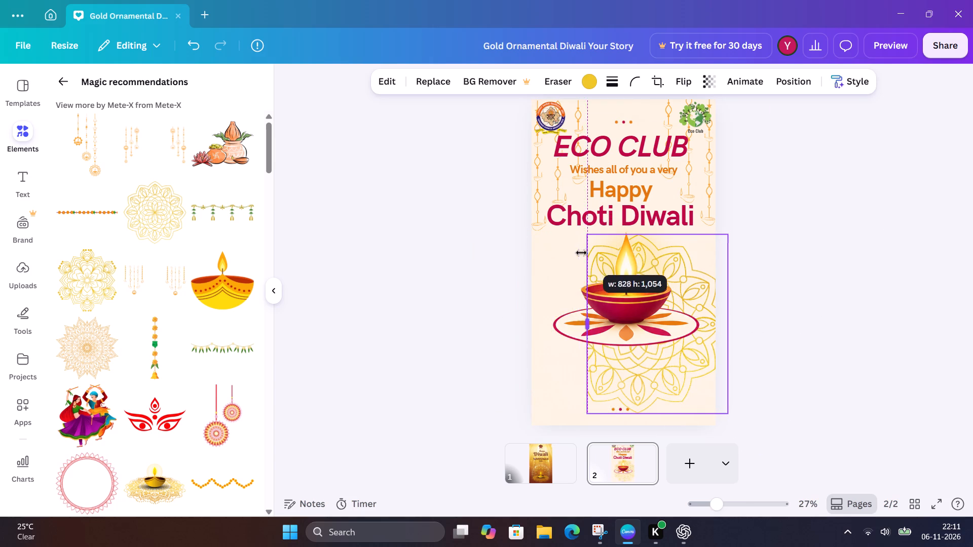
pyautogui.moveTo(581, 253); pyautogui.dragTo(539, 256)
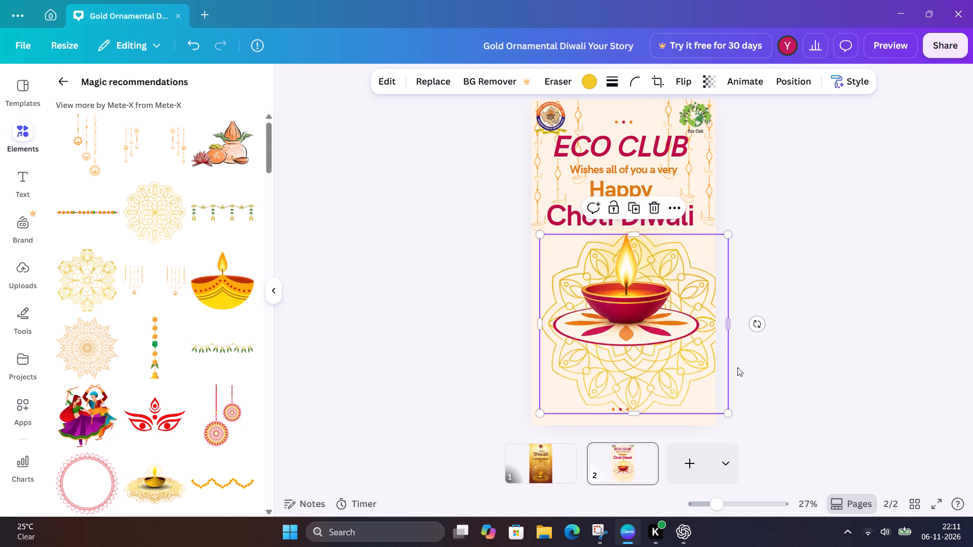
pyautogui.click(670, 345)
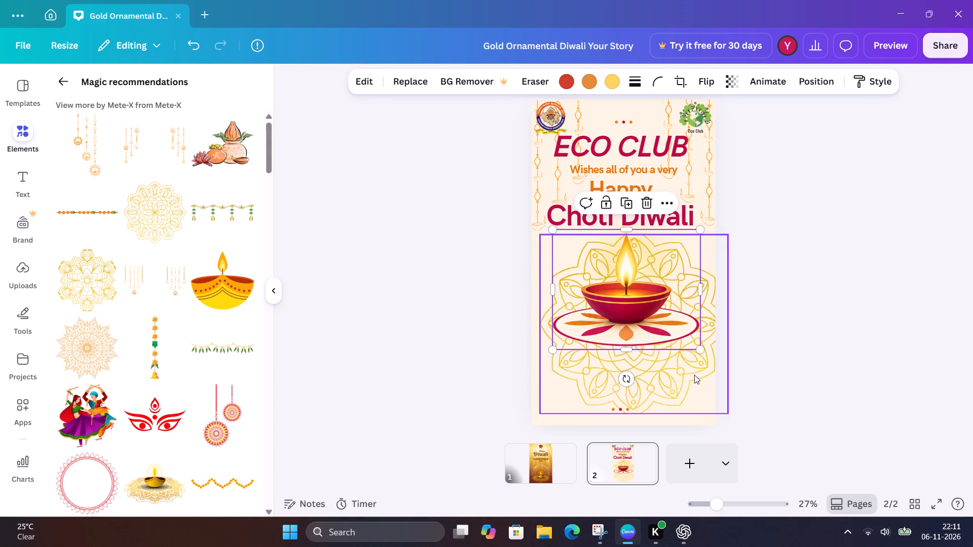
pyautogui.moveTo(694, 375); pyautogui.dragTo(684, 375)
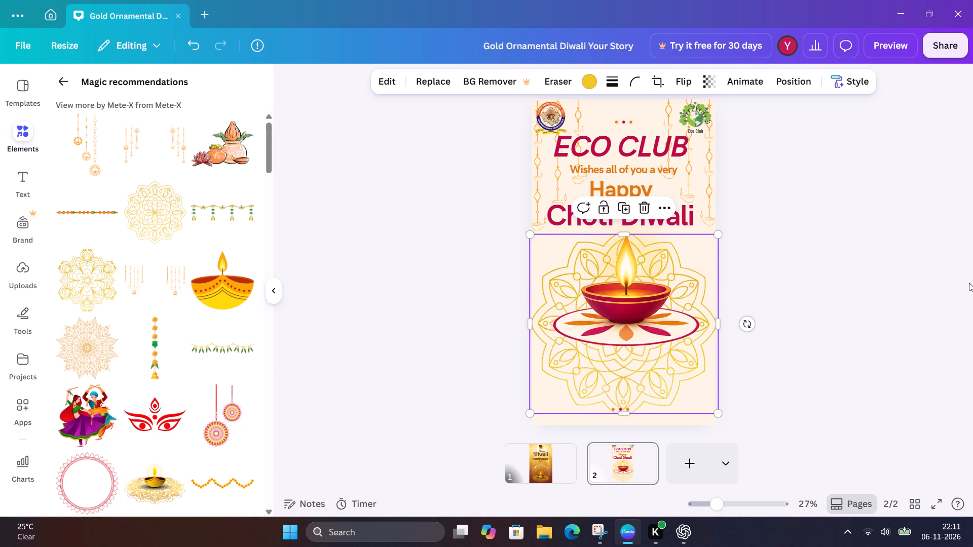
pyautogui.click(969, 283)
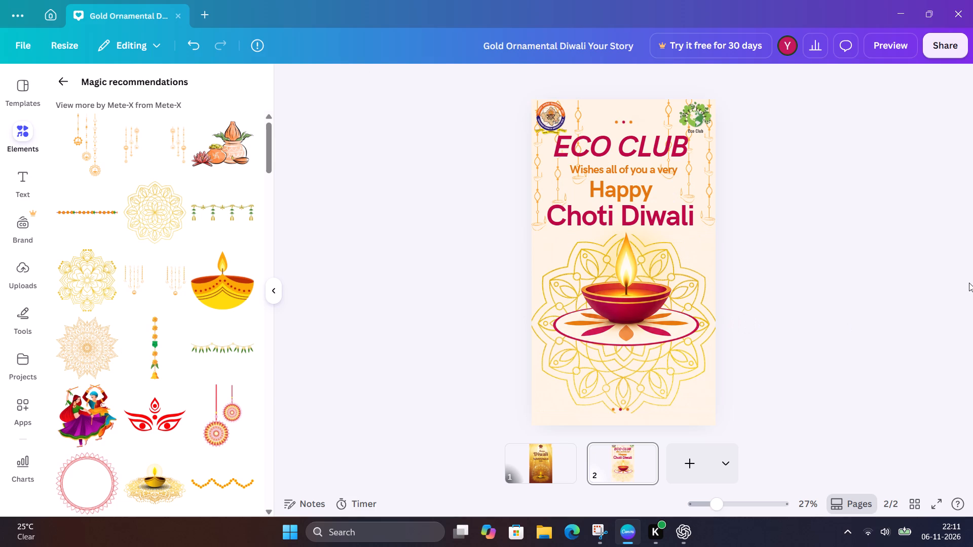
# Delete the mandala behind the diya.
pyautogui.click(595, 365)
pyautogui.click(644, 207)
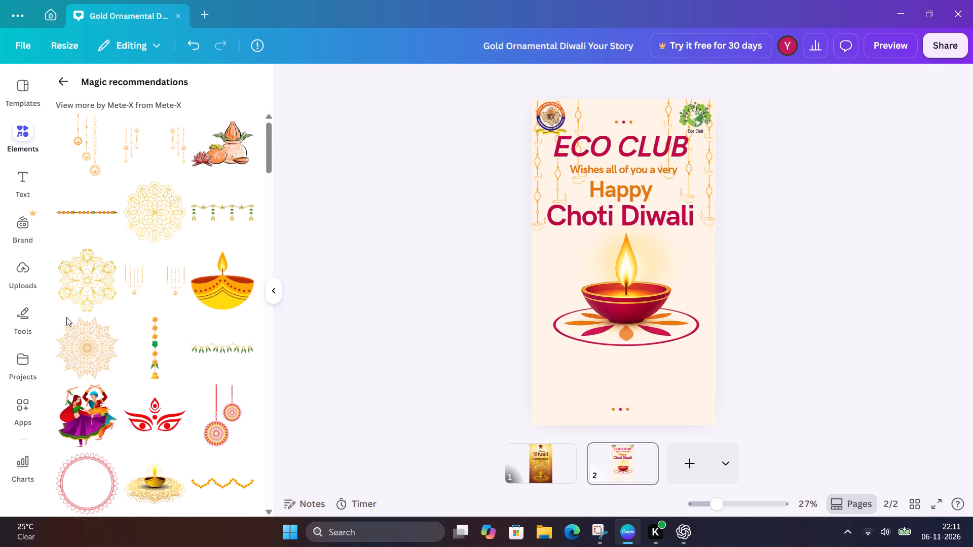
# Insert the orange petal-edged mandala from the recommended elements, enlarge it to about the page's full width and centre it over the diya.
pyautogui.click(83, 347)
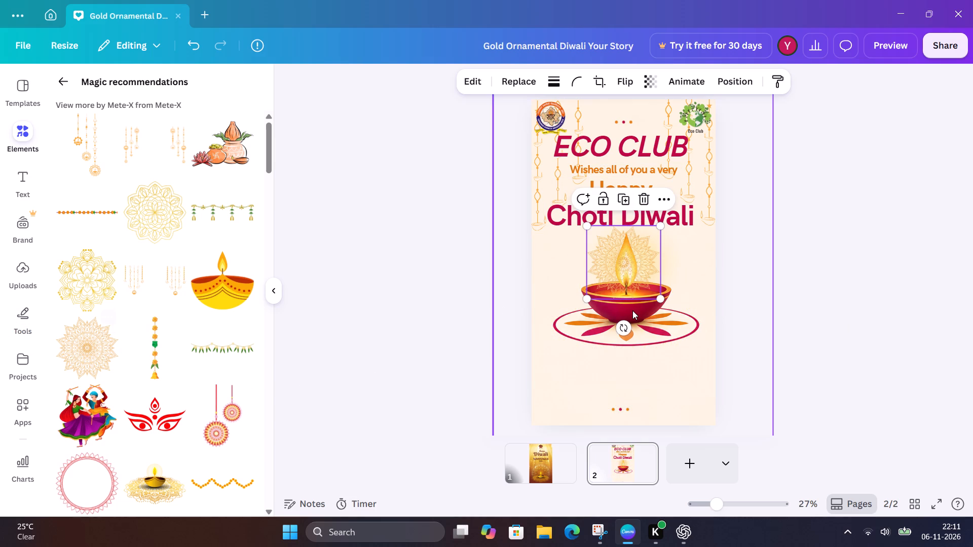
pyautogui.moveTo(661, 300); pyautogui.dragTo(780, 403)
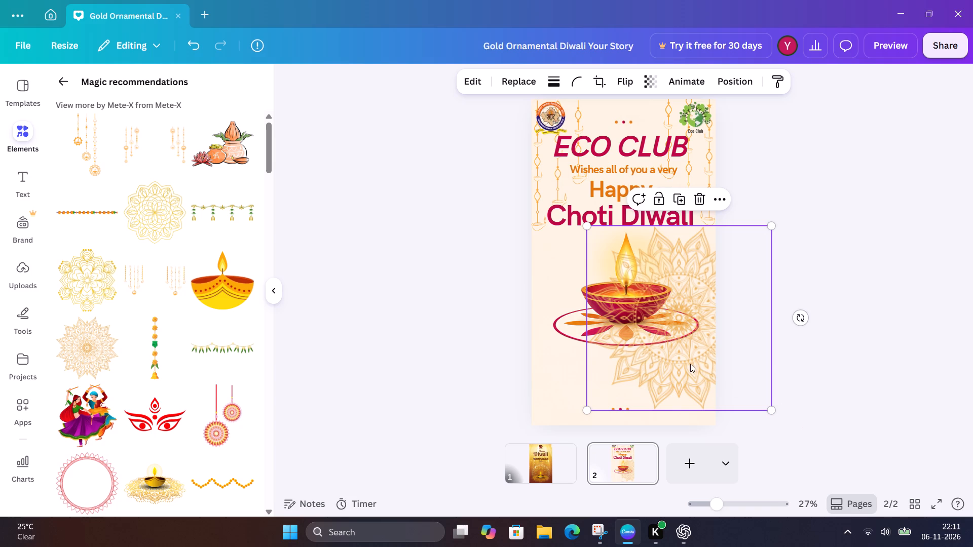
pyautogui.moveTo(685, 361); pyautogui.dragTo(627, 359)
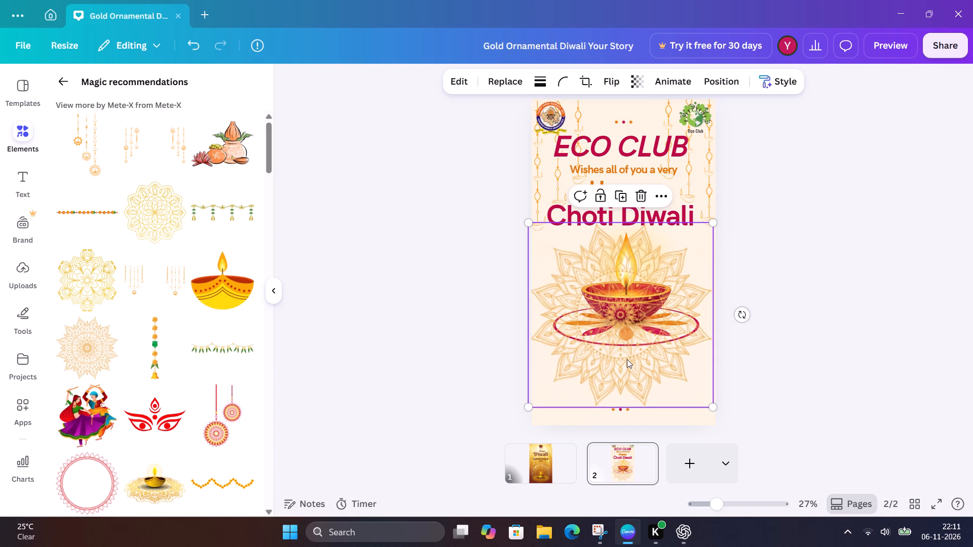
# Send the new mandala backward in the layer order until it sits behind the diya.
pyautogui.click(661, 192)
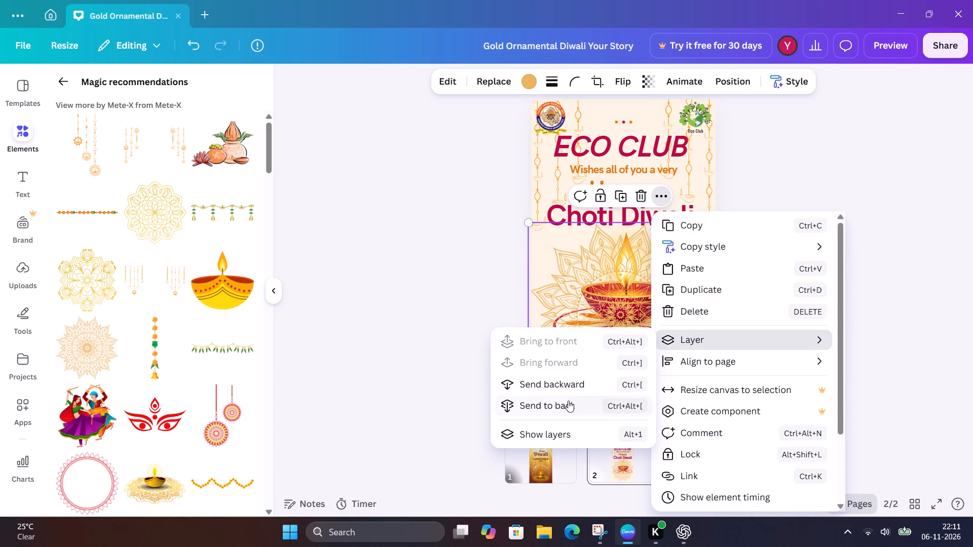
pyautogui.click(568, 390)
pyautogui.click(568, 390)
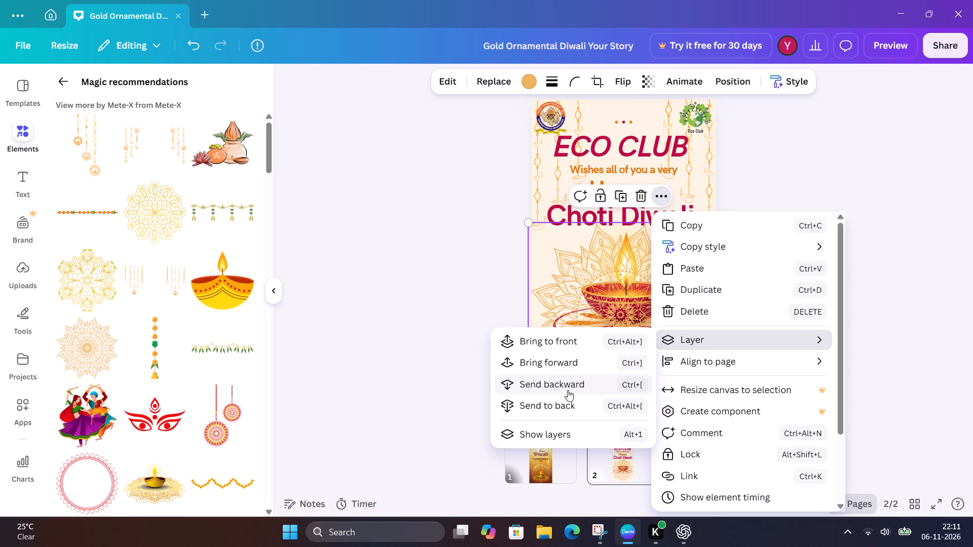
pyautogui.click(568, 390)
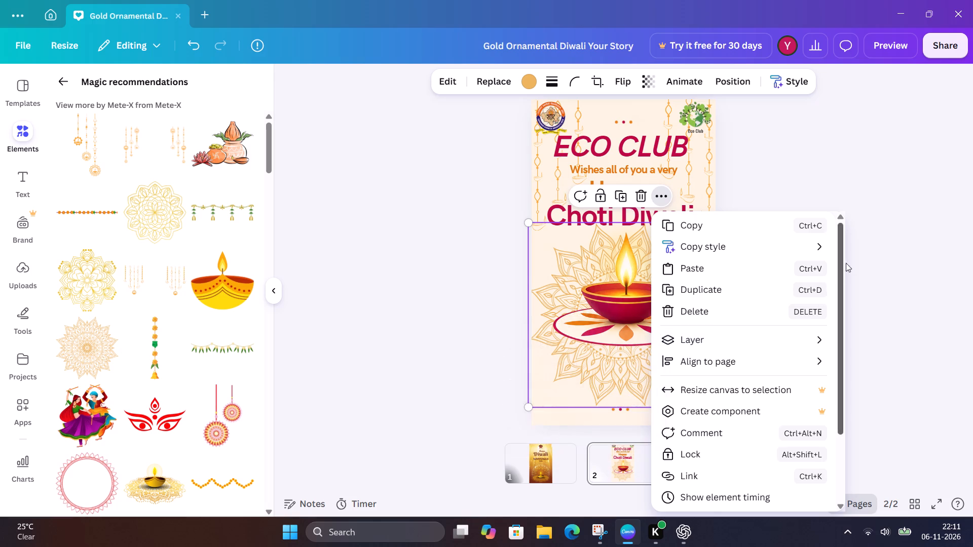
pyautogui.click(866, 247)
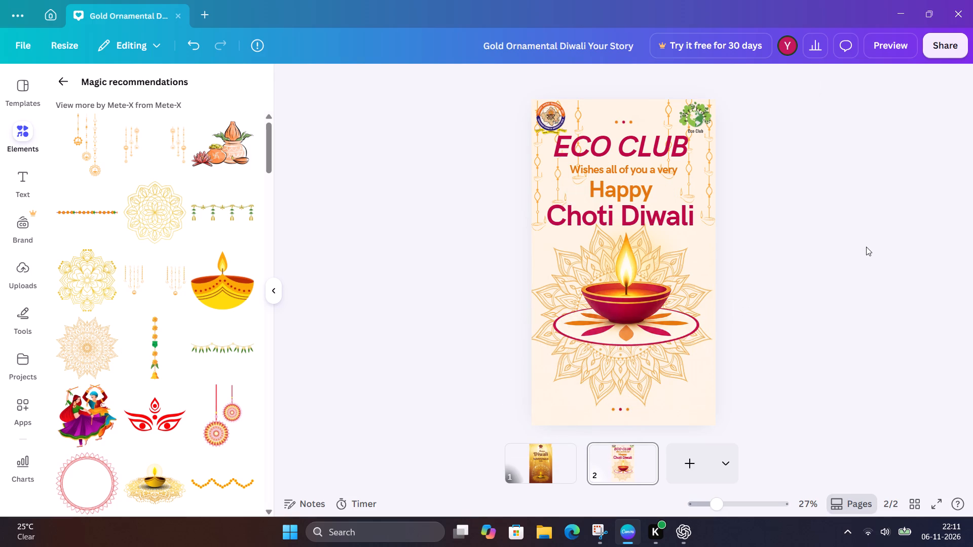
# Nudge the mandala slightly down and move the diya down over the mandala's lower half.
pyautogui.moveTo(654, 373); pyautogui.dragTo(656, 376)
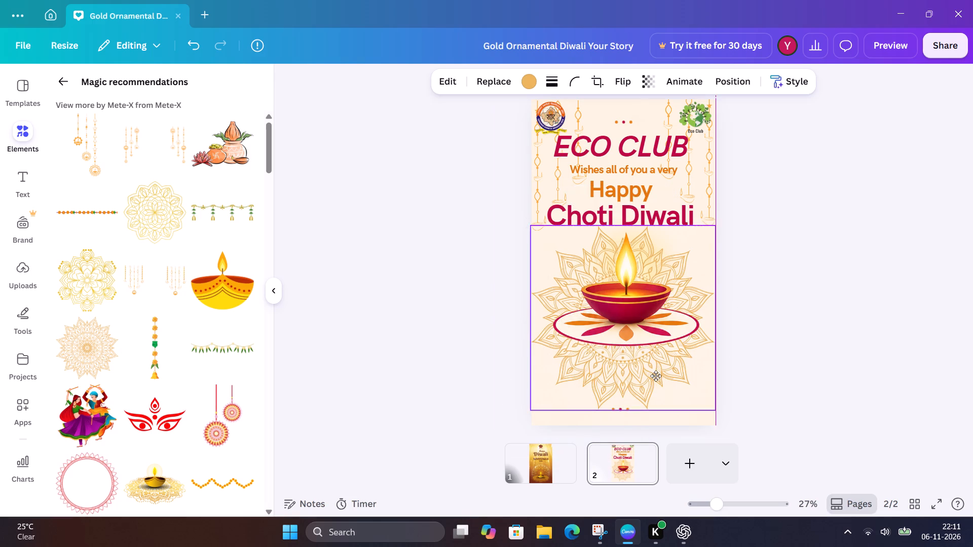
pyautogui.moveTo(656, 376); pyautogui.dragTo(658, 377)
pyautogui.click(622, 322)
pyautogui.moveTo(622, 322); pyautogui.dragTo(620, 322)
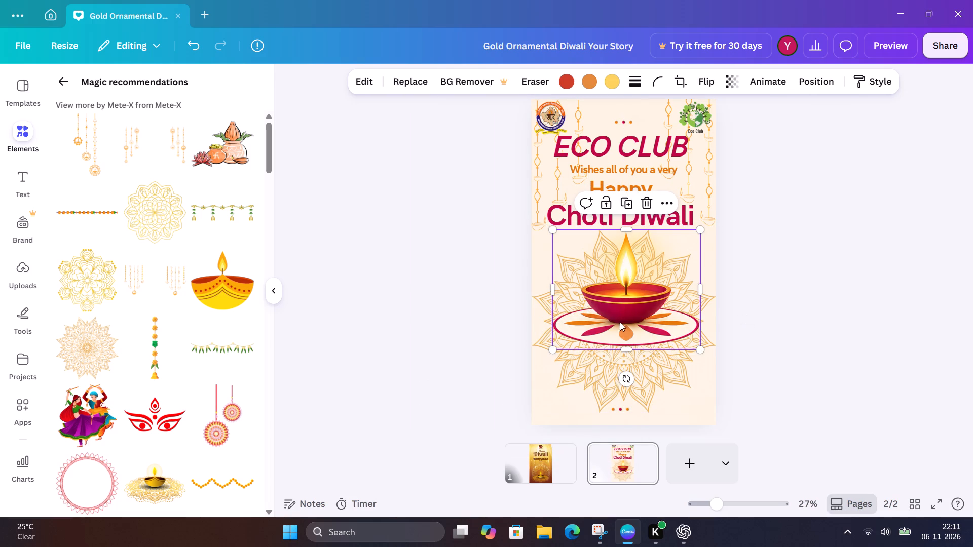
pyautogui.moveTo(620, 322); pyautogui.dragTo(616, 323)
pyautogui.click(801, 292)
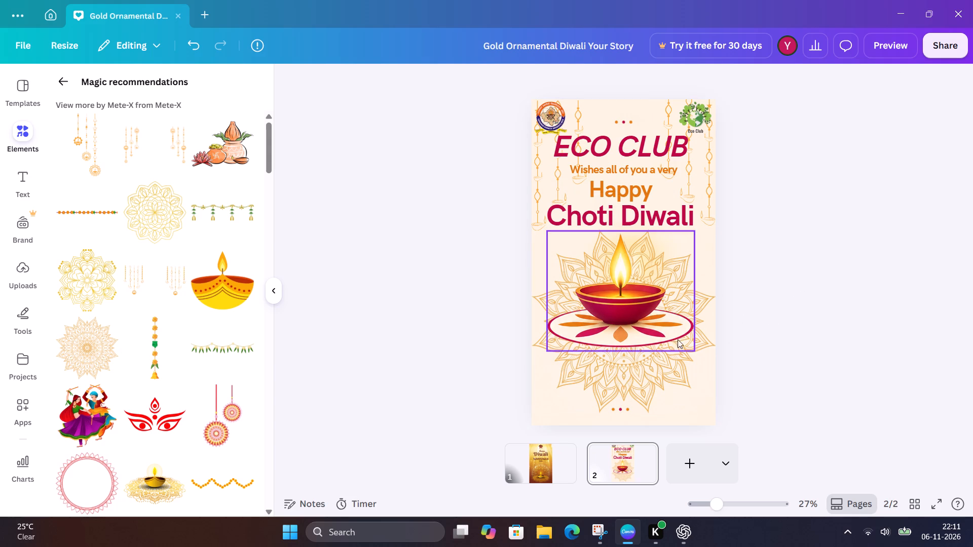
pyautogui.moveTo(623, 322); pyautogui.dragTo(627, 381)
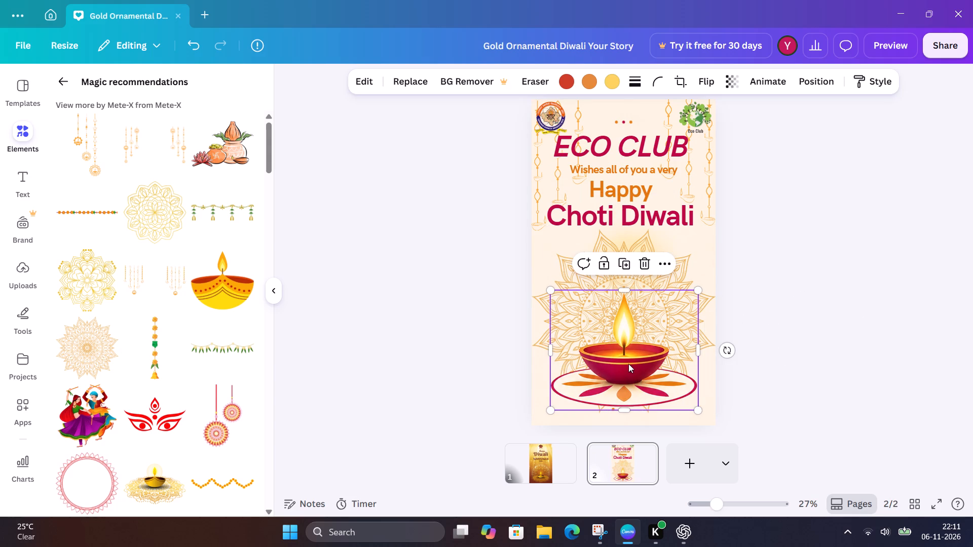
pyautogui.click(628, 363)
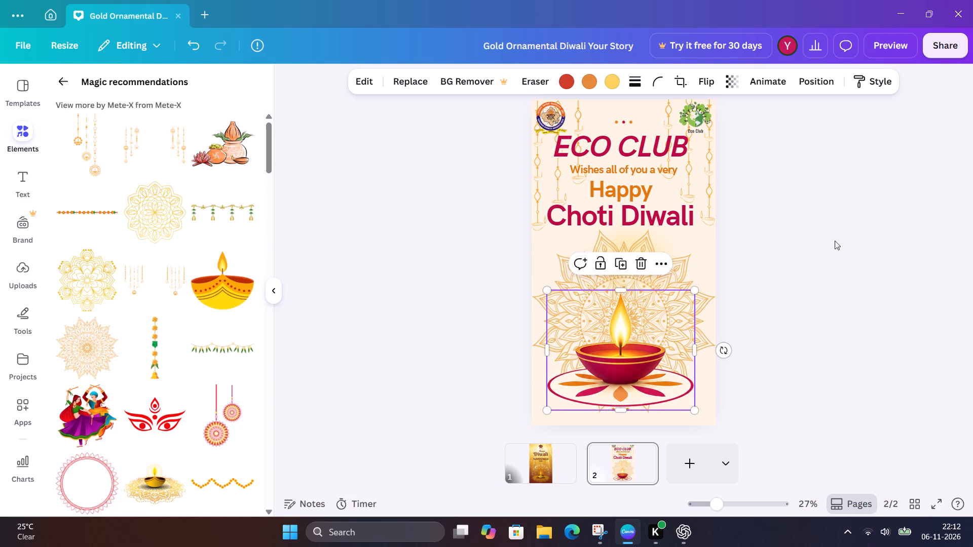
pyautogui.click(835, 241)
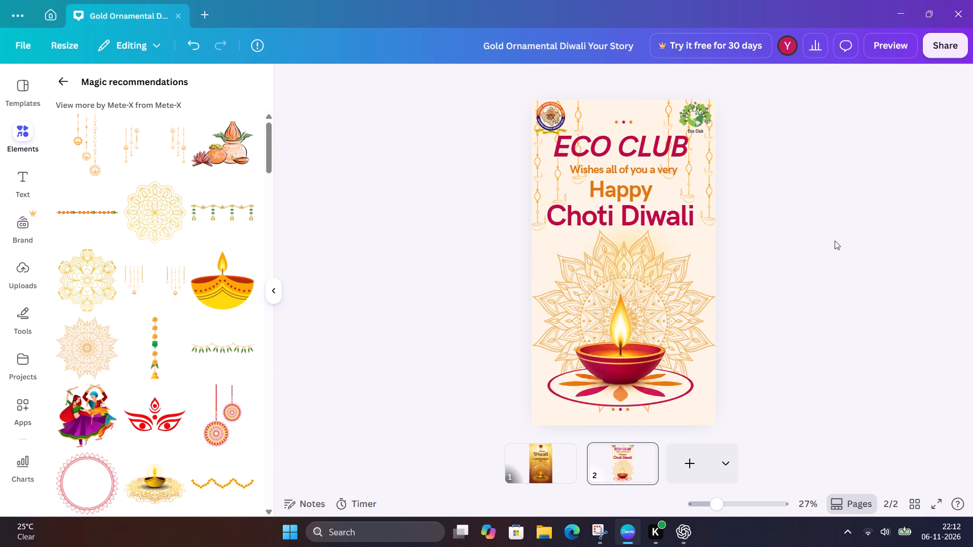
# Shrink the mandala to slightly less than the page's width and raise it, horizontally centred, just behind the Choti Diwali heading.
pyautogui.click(655, 291)
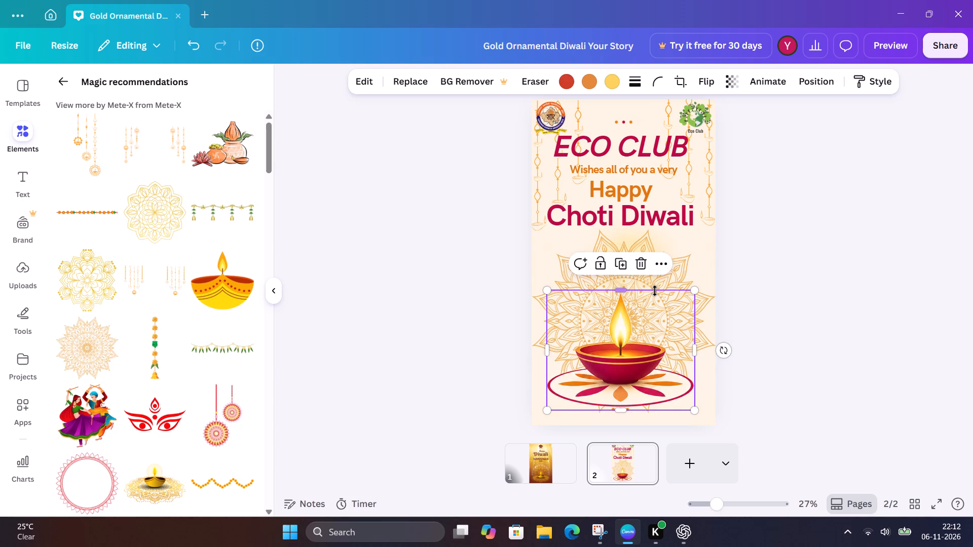
pyautogui.click(682, 253)
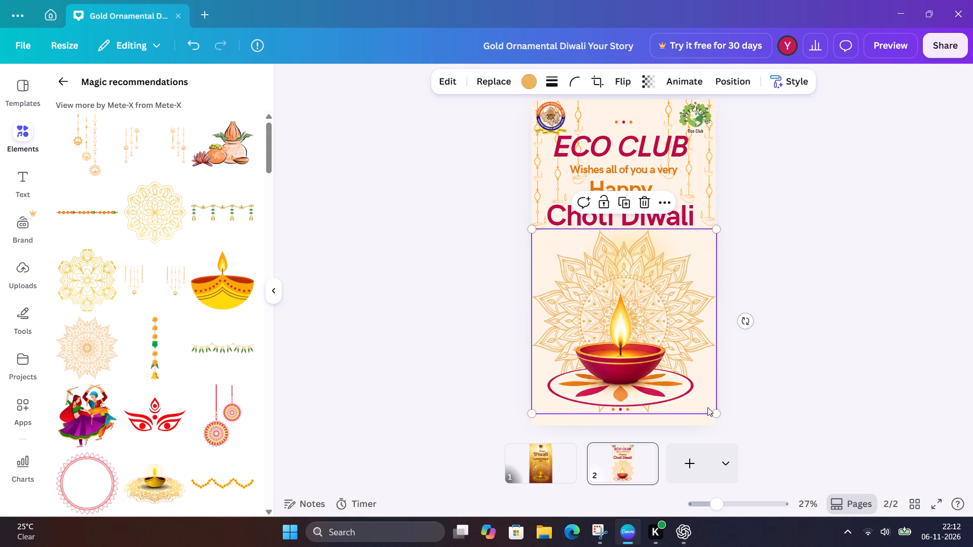
pyautogui.moveTo(718, 411); pyautogui.dragTo(722, 379)
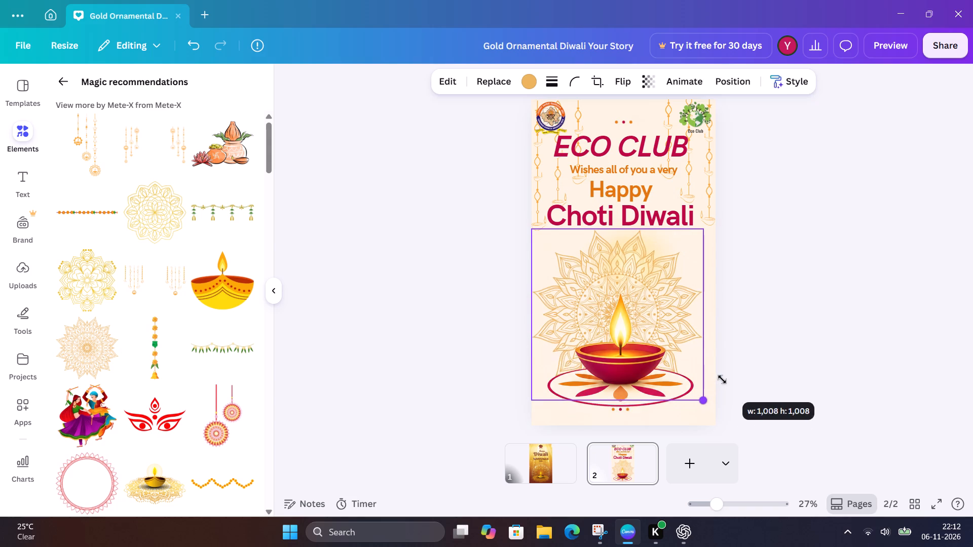
pyautogui.moveTo(722, 379); pyautogui.dragTo(720, 361)
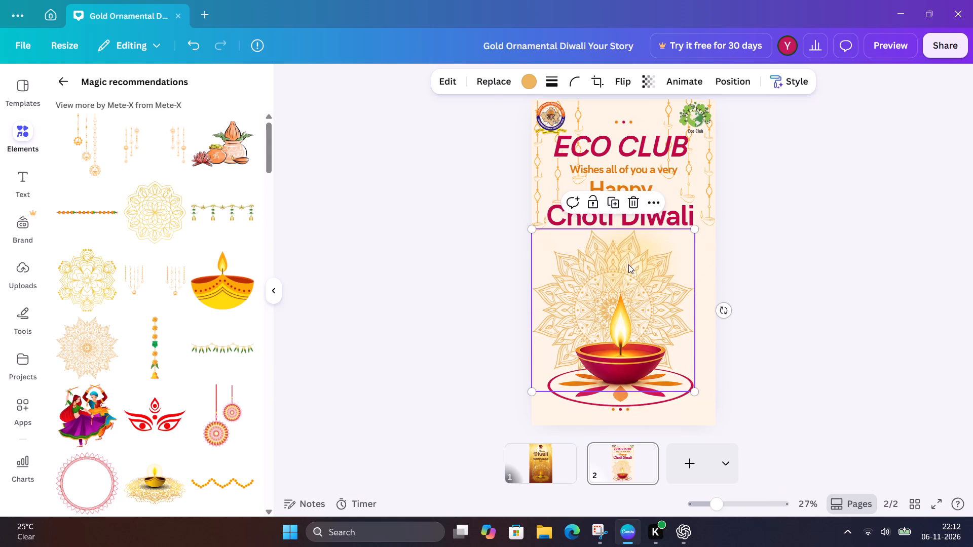
pyautogui.moveTo(628, 264); pyautogui.dragTo(638, 250)
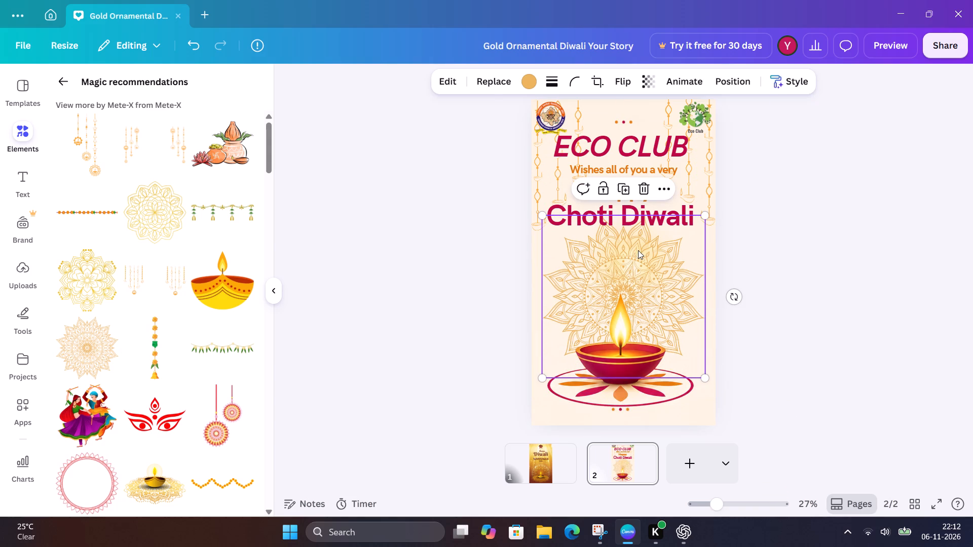
pyautogui.click(653, 275)
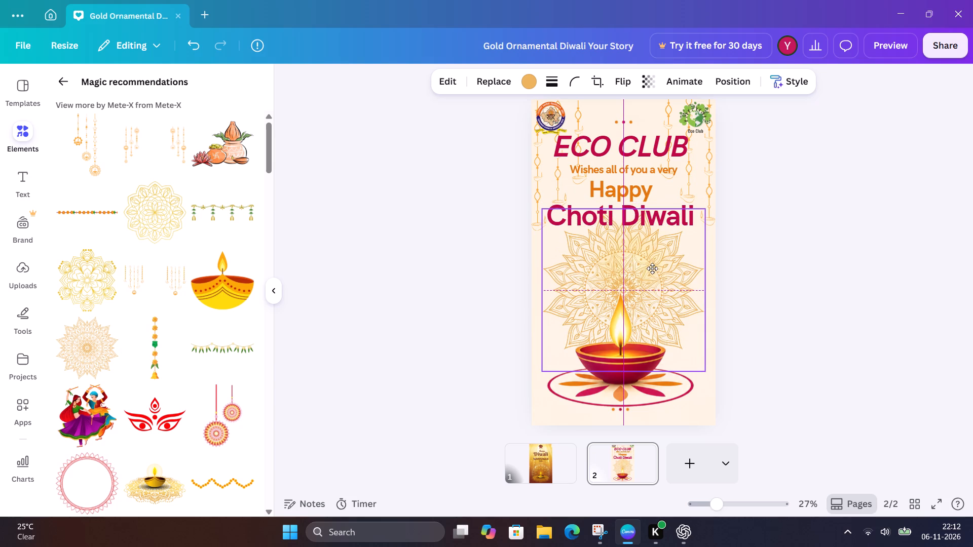
# Move the diya up and centre it horizontally over the lower part of the mandala.
pyautogui.moveTo(614, 382); pyautogui.dragTo(617, 357)
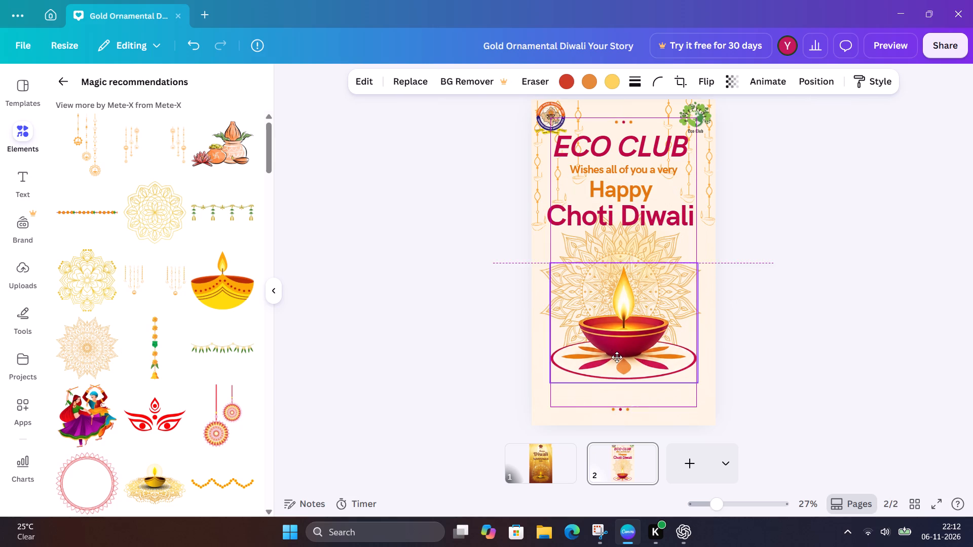
pyautogui.moveTo(617, 357); pyautogui.dragTo(617, 343)
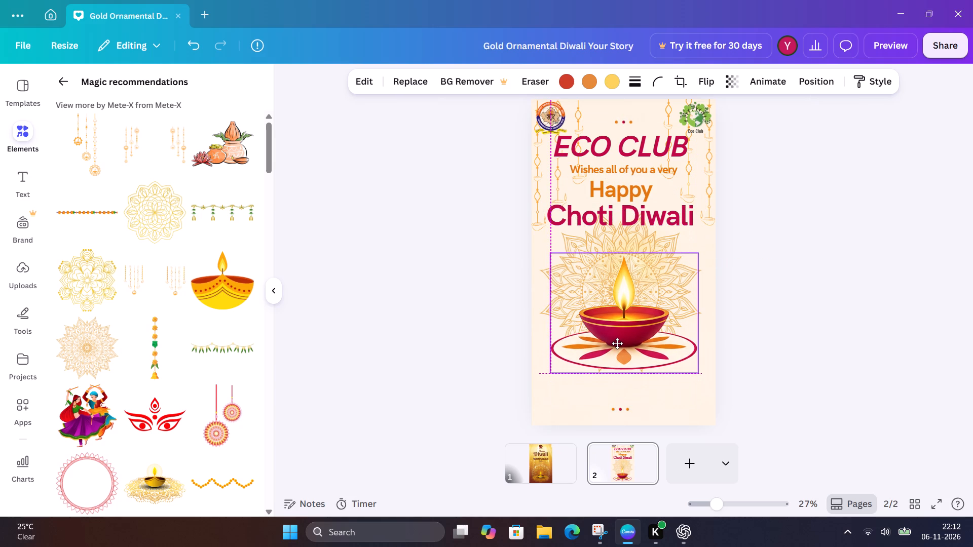
pyautogui.moveTo(617, 343); pyautogui.dragTo(617, 343)
pyautogui.click(661, 300)
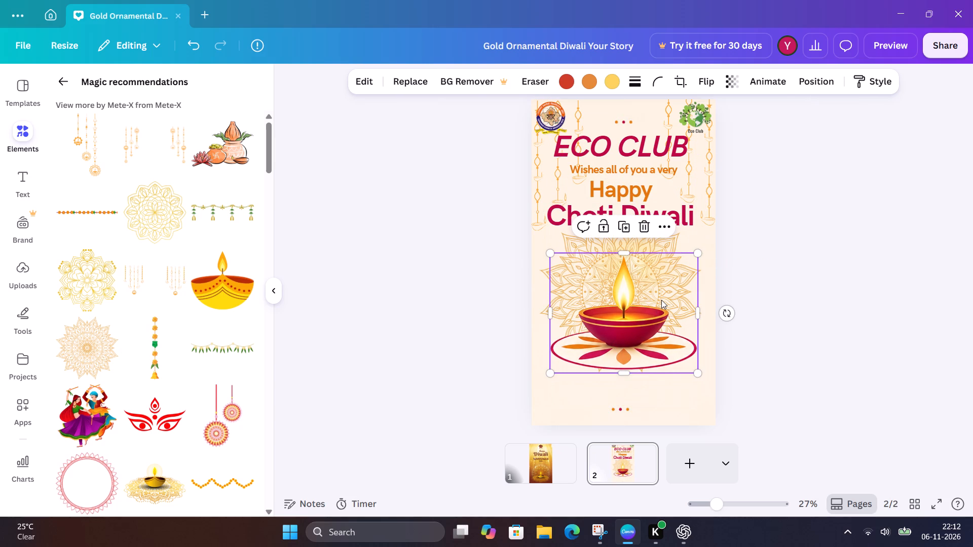
pyautogui.click(823, 233)
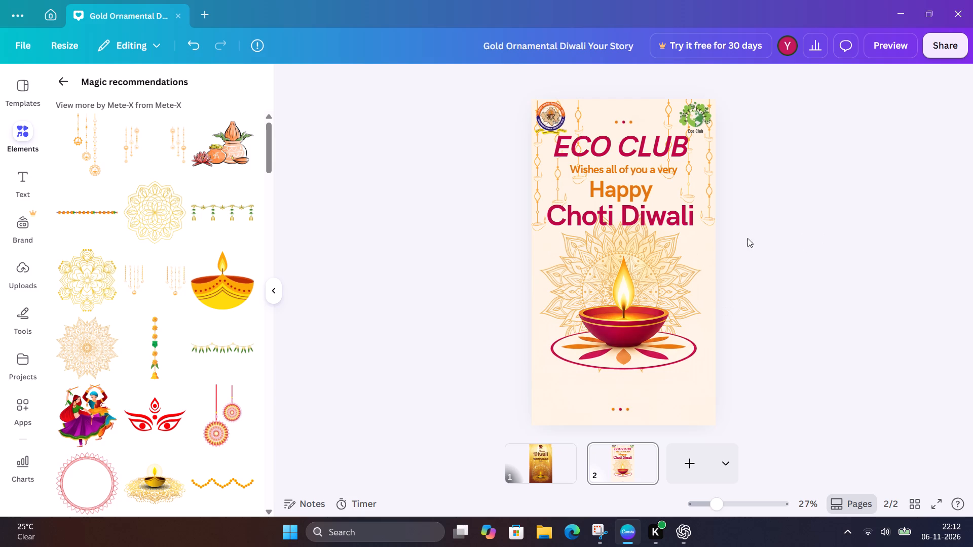
# Centre the mandala horizontally behind the diya and raise it so its lower edge meets the diya's base ring.
pyautogui.click(669, 261)
pyautogui.moveTo(663, 245); pyautogui.dragTo(669, 242)
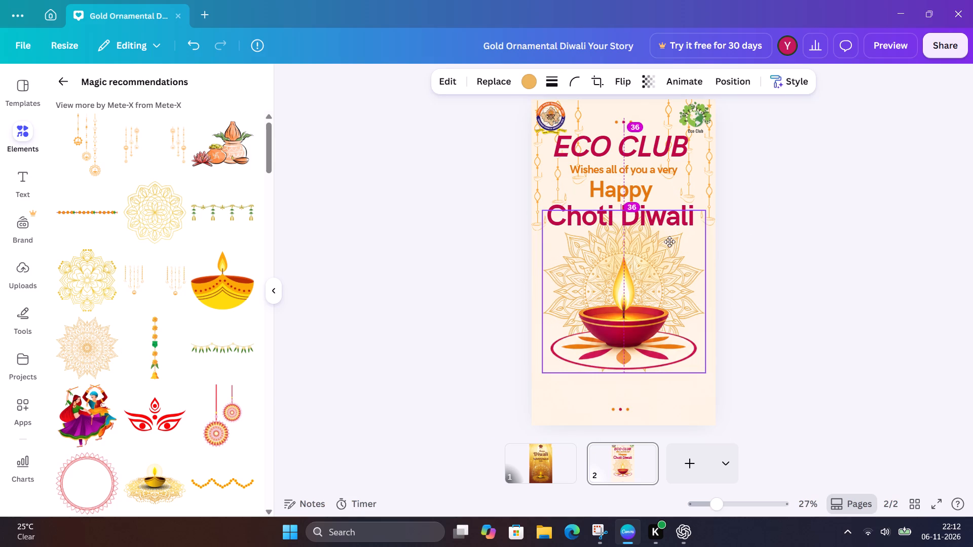
pyautogui.moveTo(669, 242); pyautogui.dragTo(667, 239)
pyautogui.click(812, 229)
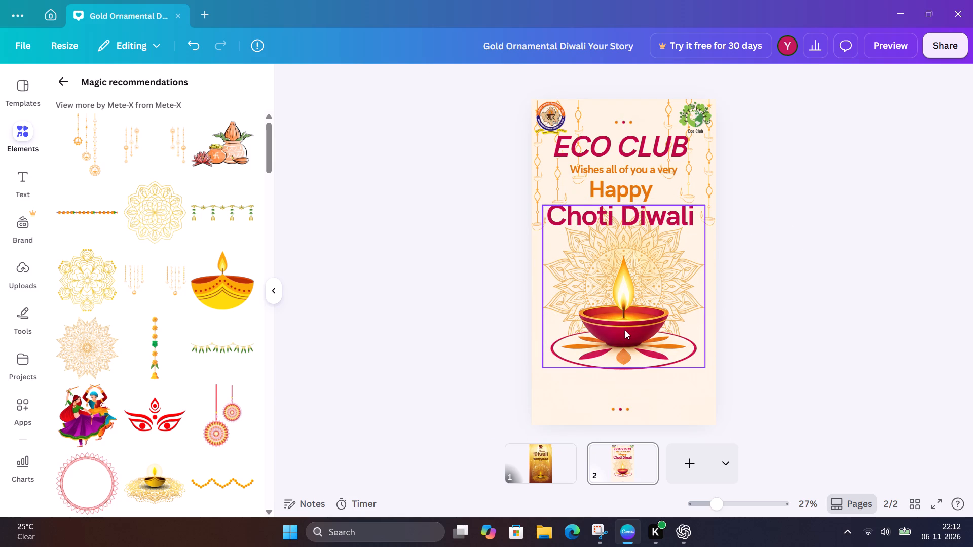
pyautogui.click(838, 354)
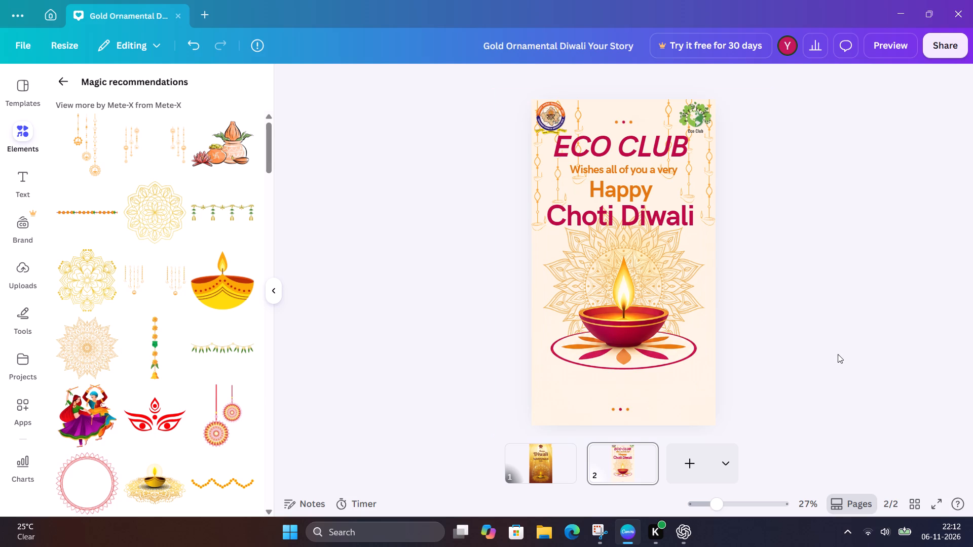
# Shrink the mandala to about two-thirds of the page width and centre it behind the diya's flame.
pyautogui.hscroll(-1, 838, 354)
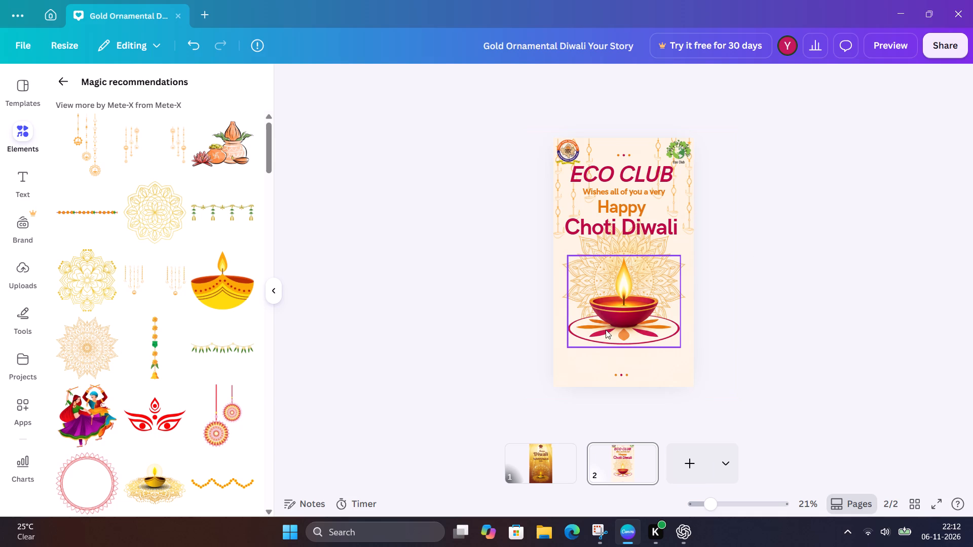
pyautogui.click(642, 250)
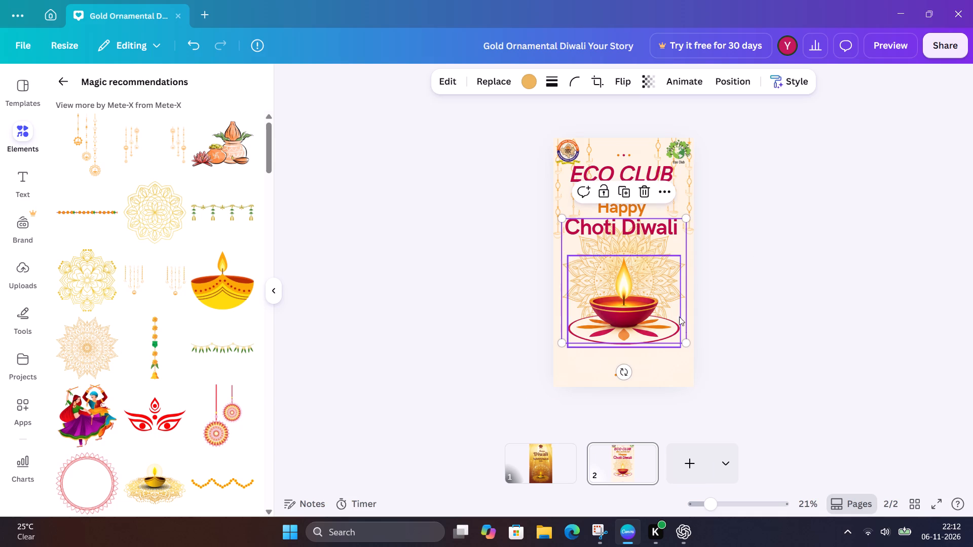
pyautogui.moveTo(686, 342); pyautogui.dragTo(667, 304)
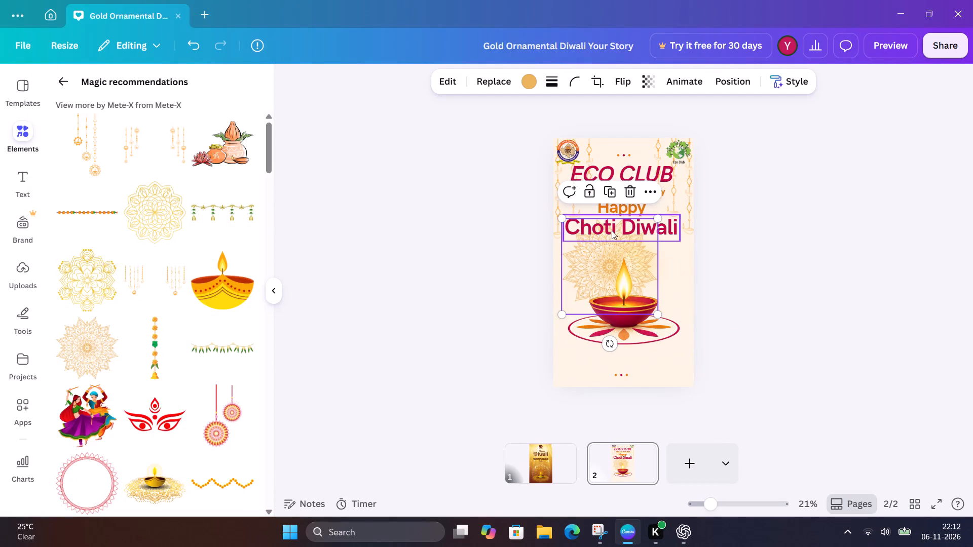
pyautogui.click(604, 256)
pyautogui.moveTo(607, 256); pyautogui.dragTo(608, 256)
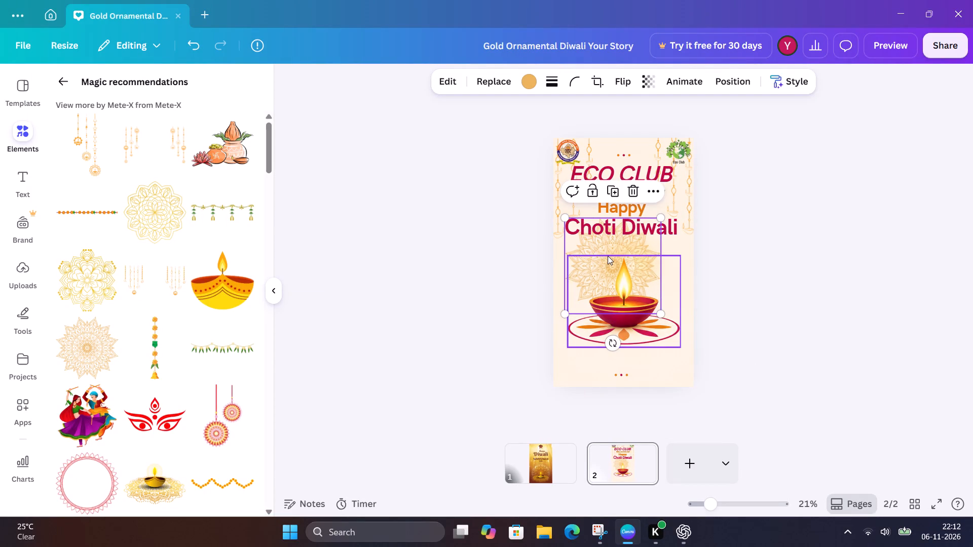
pyautogui.moveTo(608, 256); pyautogui.dragTo(618, 258)
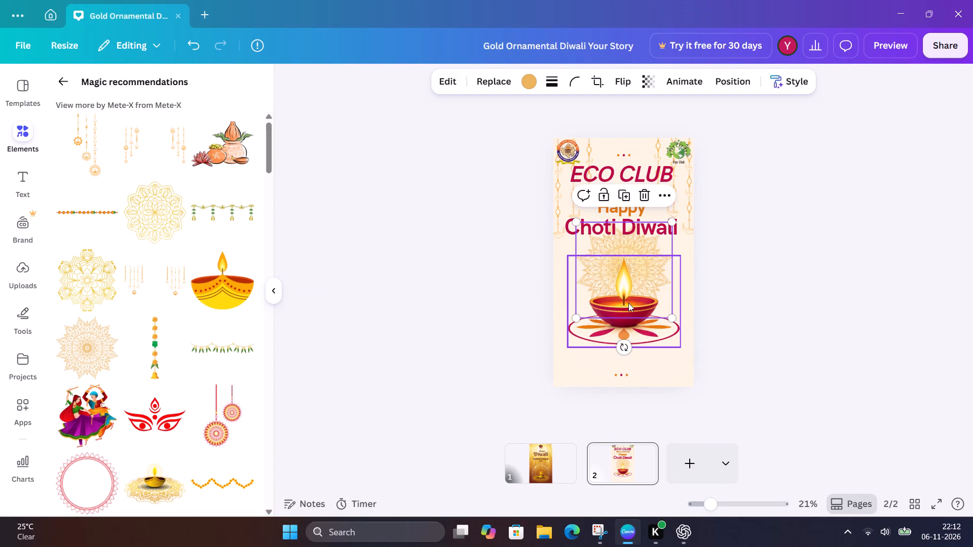
# Move the diya up slightly in front of the mandala, keeping it horizontally centred on the page.
pyautogui.click(627, 310)
pyautogui.click(636, 324)
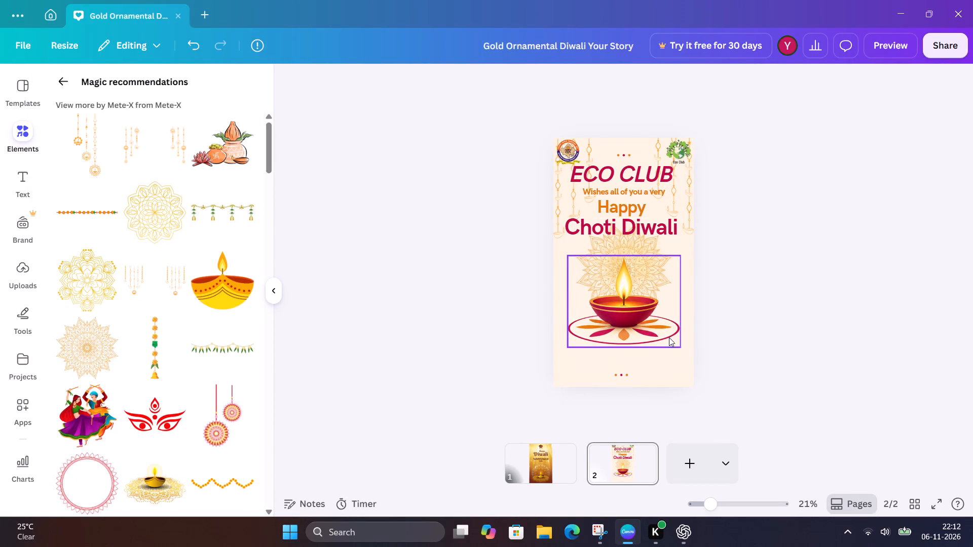
pyautogui.moveTo(677, 343); pyautogui.dragTo(677, 325)
pyautogui.moveTo(636, 304); pyautogui.dragTo(632, 310)
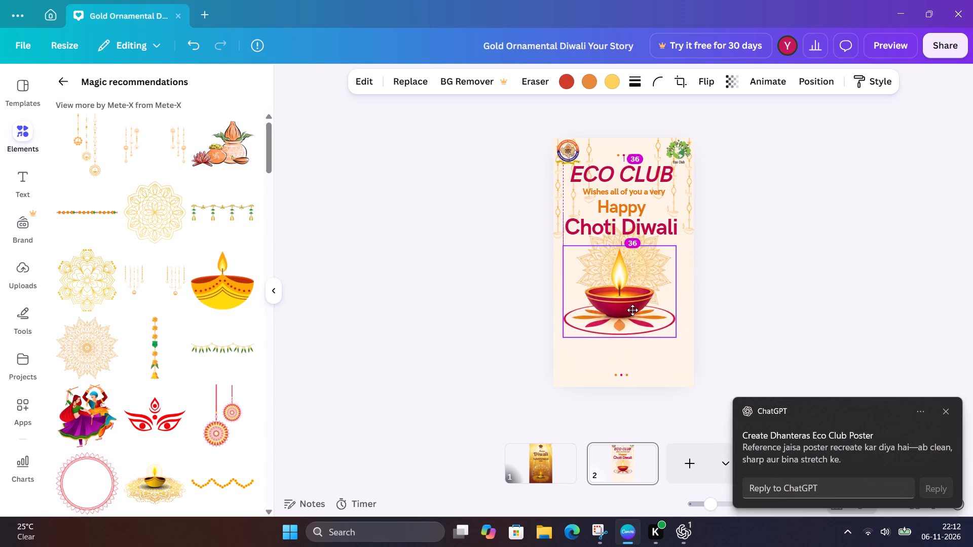
pyautogui.moveTo(632, 310); pyautogui.dragTo(636, 310)
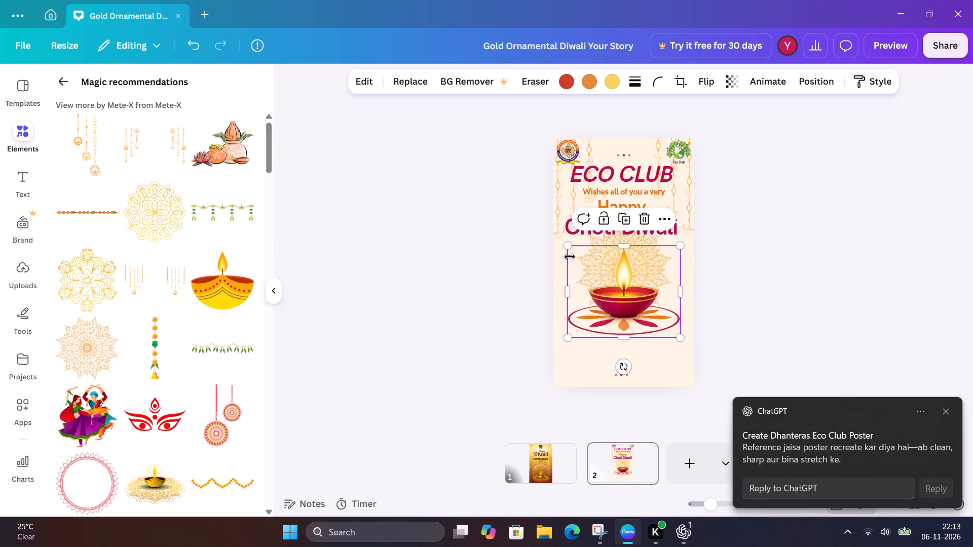
# Shrink the diya to about 70% of the page width and centre it over the lower part of the mandala.
pyautogui.moveTo(567, 248); pyautogui.dragTo(579, 263)
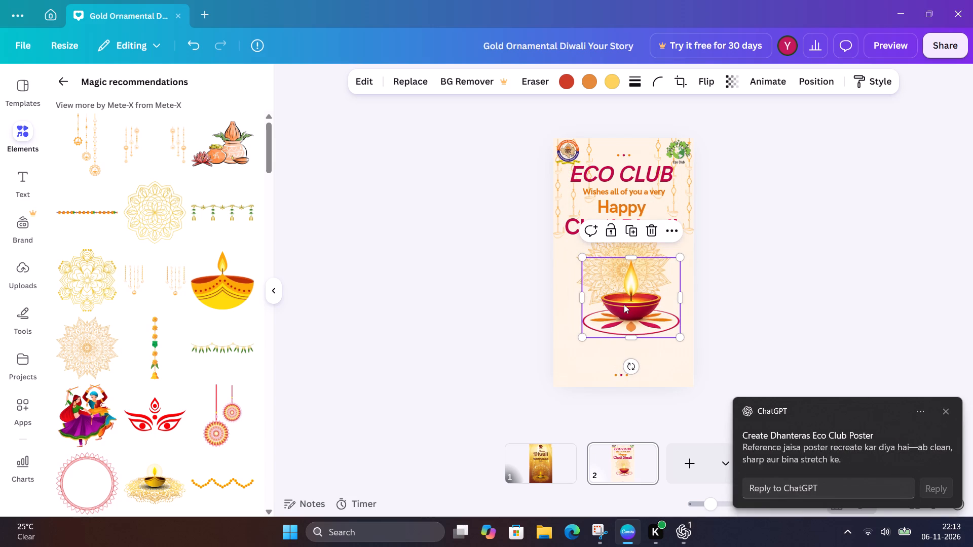
pyautogui.moveTo(624, 304); pyautogui.dragTo(616, 297)
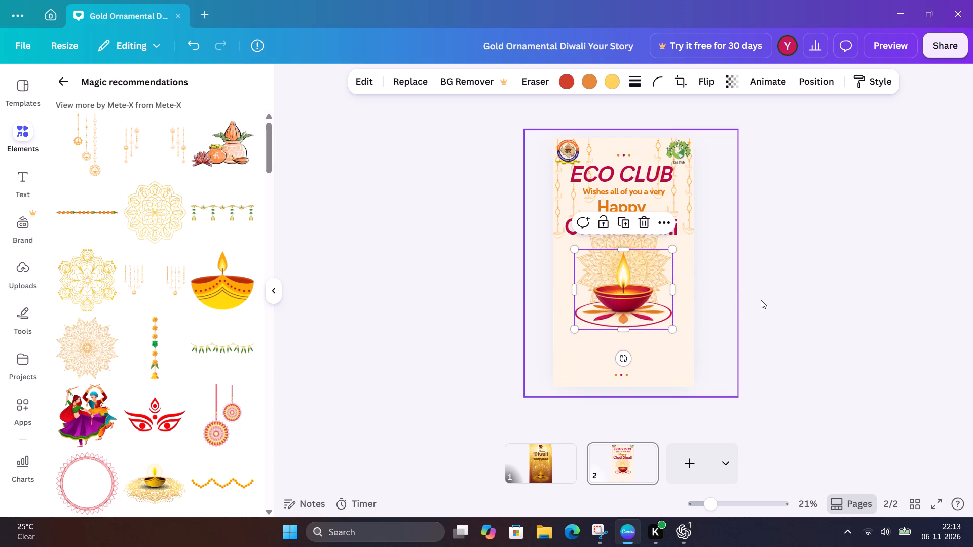
pyautogui.click(761, 300)
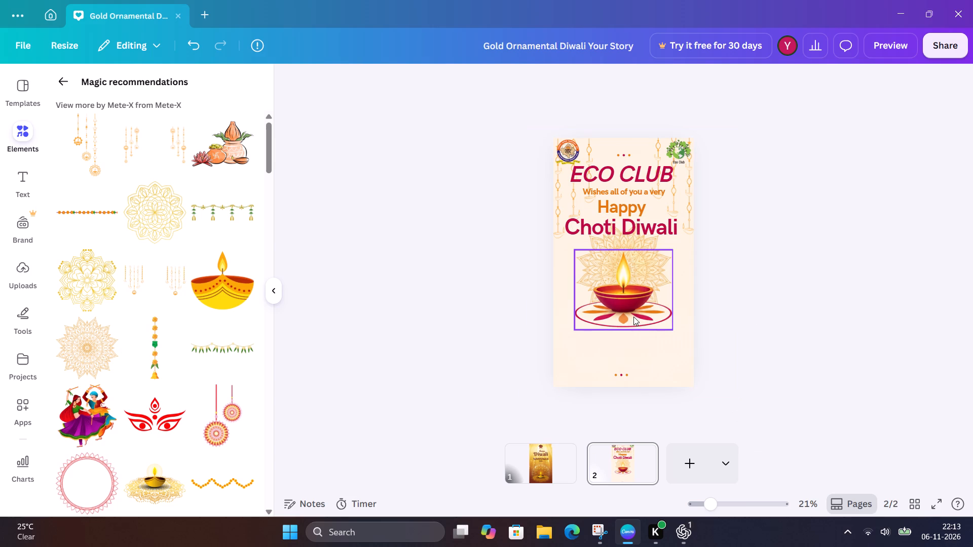
pyautogui.click(633, 317)
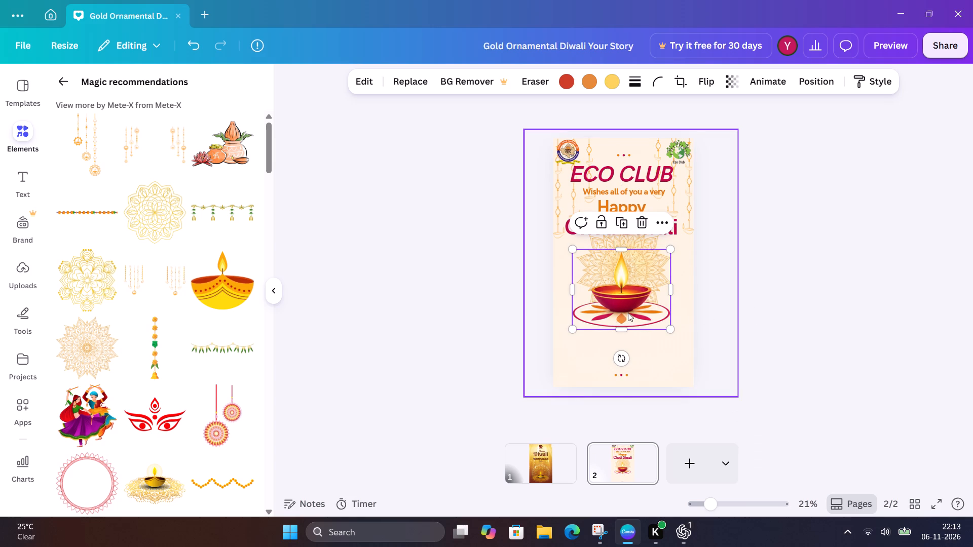
pyautogui.click(624, 313)
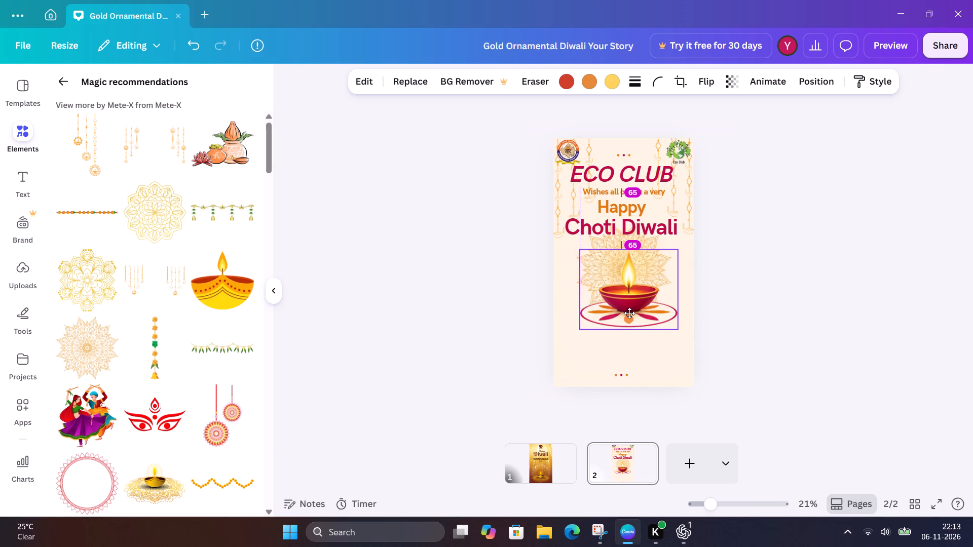
pyautogui.click(802, 267)
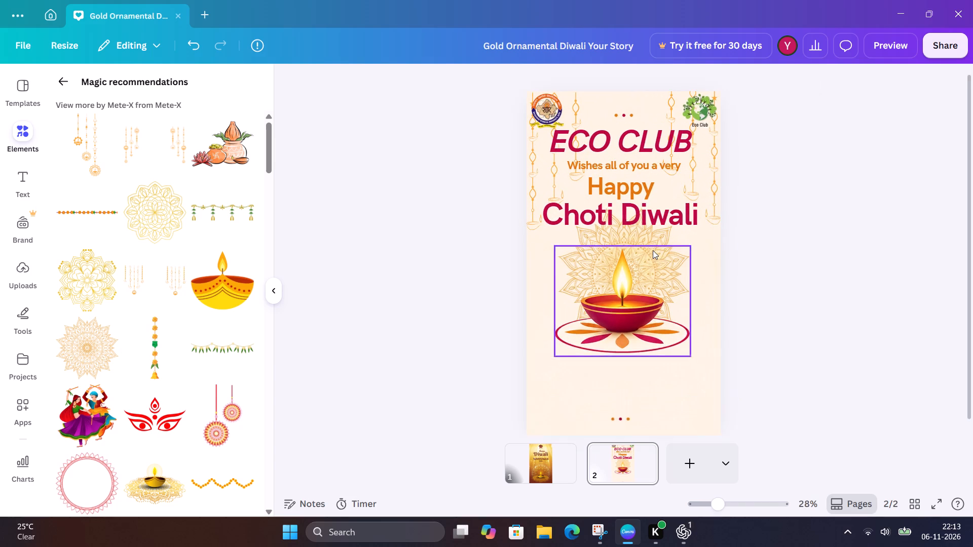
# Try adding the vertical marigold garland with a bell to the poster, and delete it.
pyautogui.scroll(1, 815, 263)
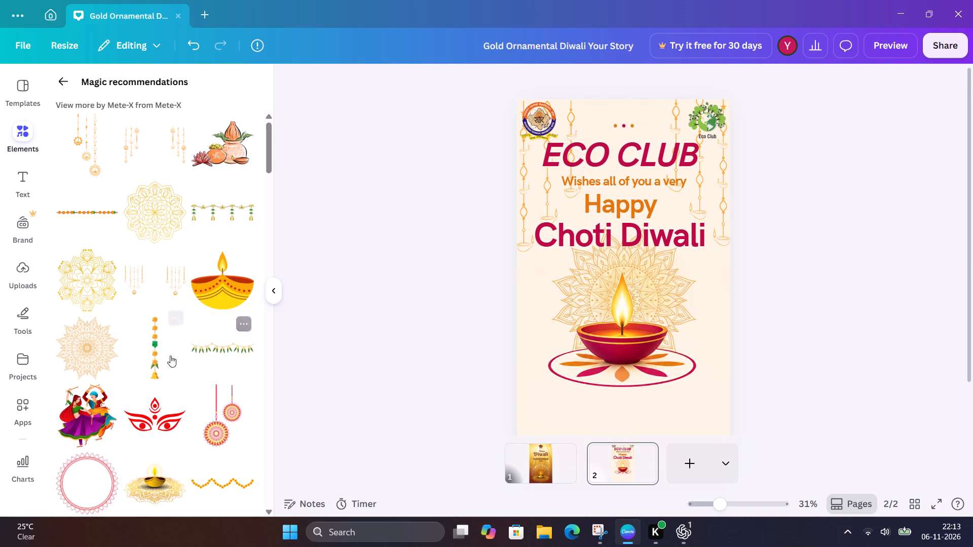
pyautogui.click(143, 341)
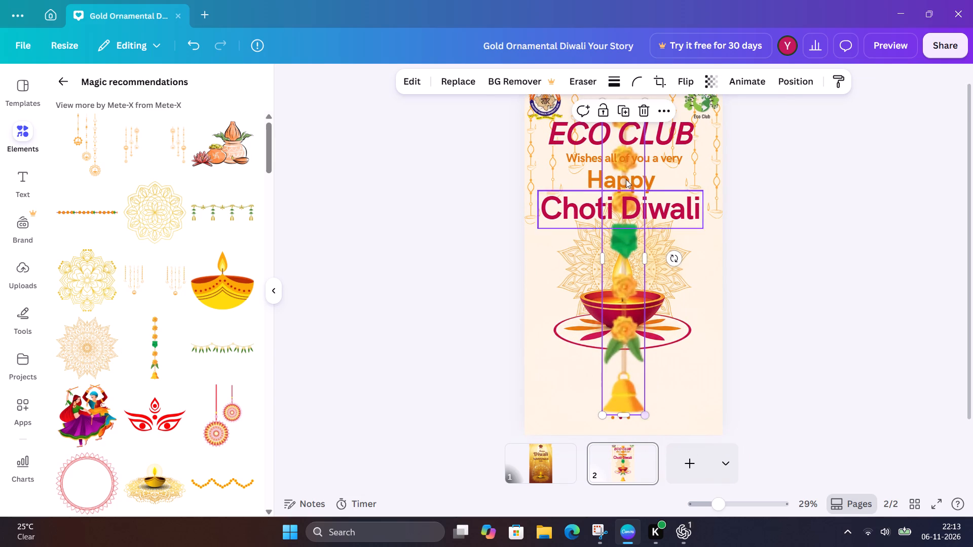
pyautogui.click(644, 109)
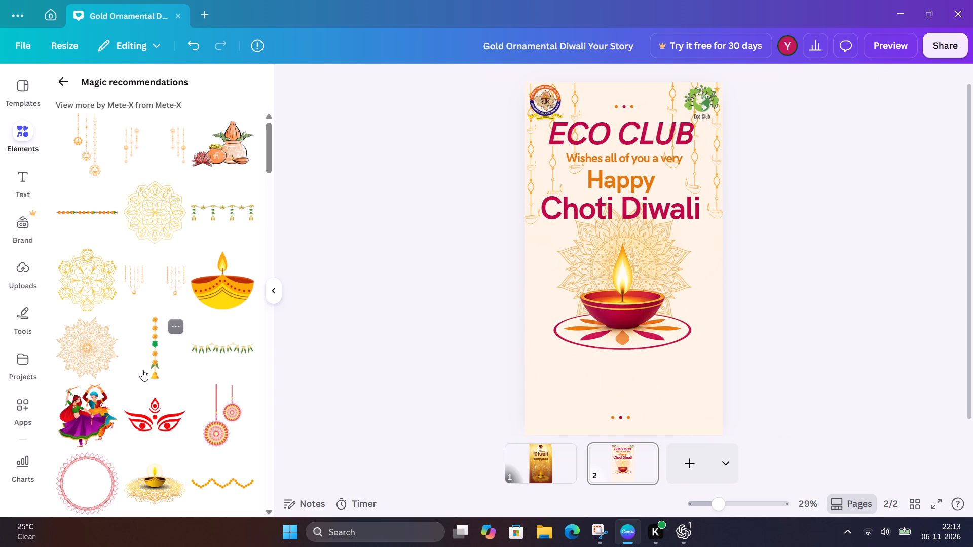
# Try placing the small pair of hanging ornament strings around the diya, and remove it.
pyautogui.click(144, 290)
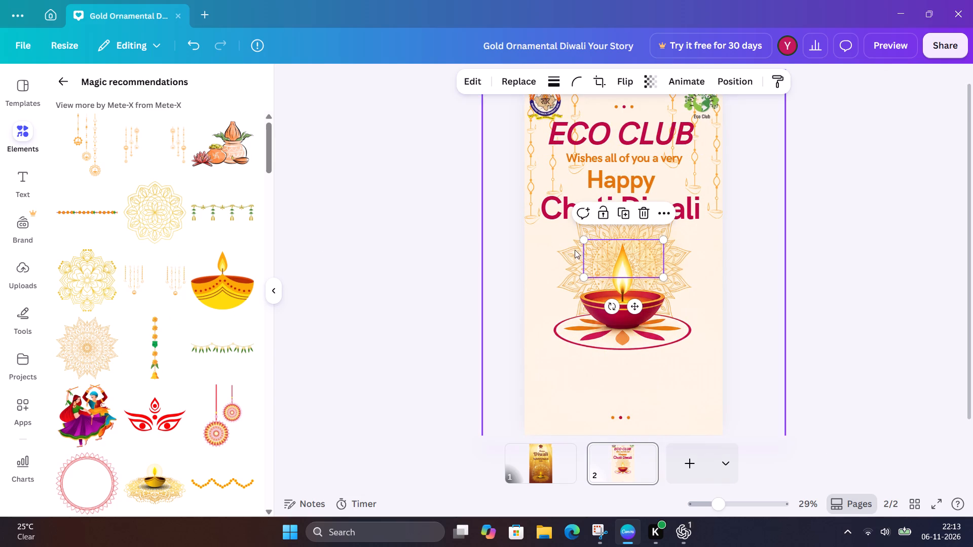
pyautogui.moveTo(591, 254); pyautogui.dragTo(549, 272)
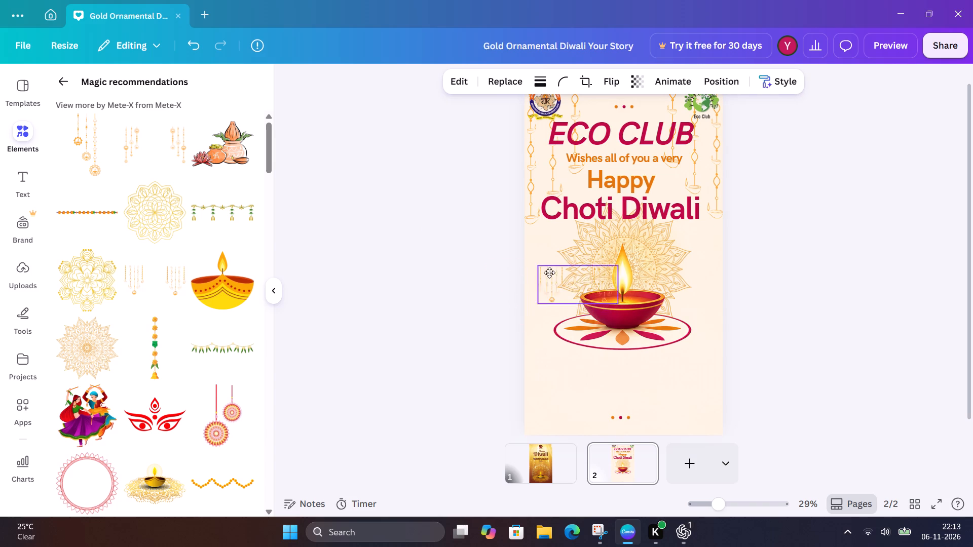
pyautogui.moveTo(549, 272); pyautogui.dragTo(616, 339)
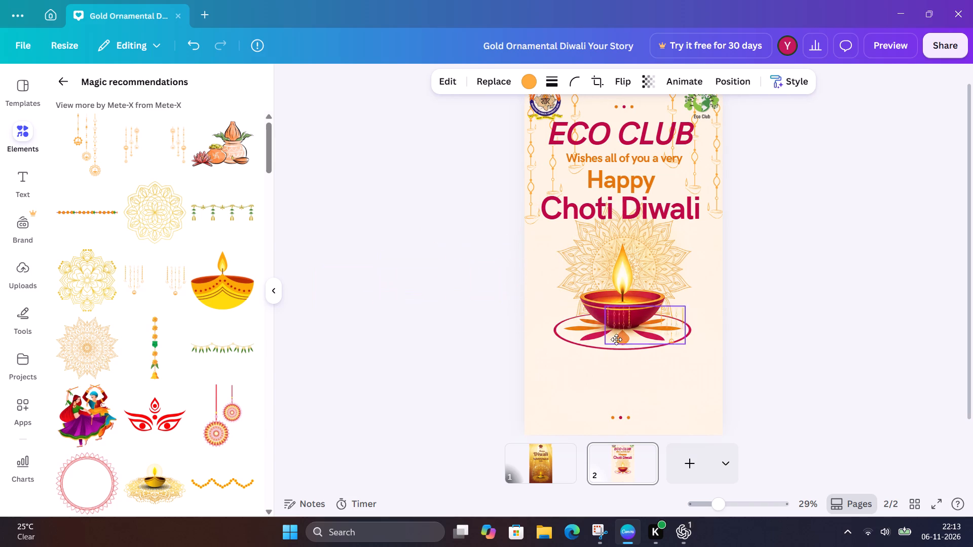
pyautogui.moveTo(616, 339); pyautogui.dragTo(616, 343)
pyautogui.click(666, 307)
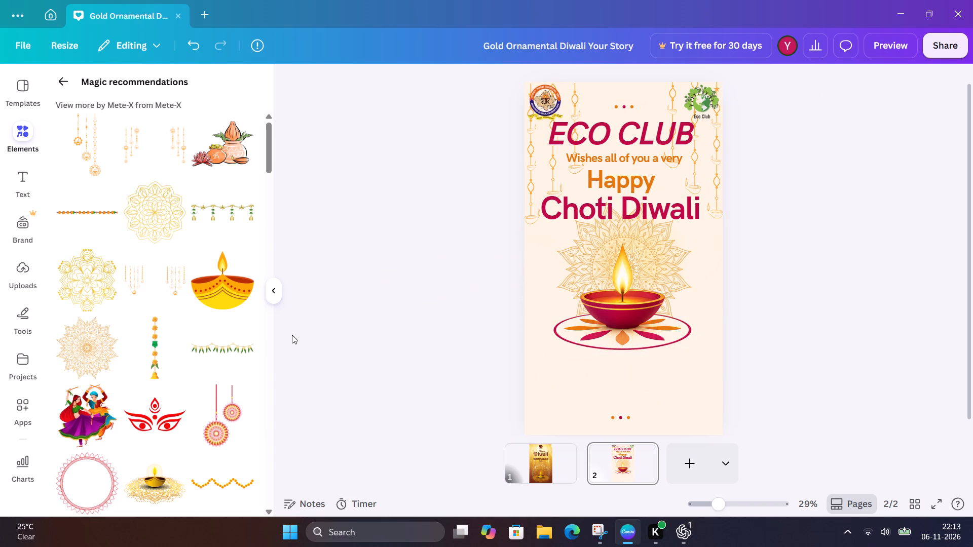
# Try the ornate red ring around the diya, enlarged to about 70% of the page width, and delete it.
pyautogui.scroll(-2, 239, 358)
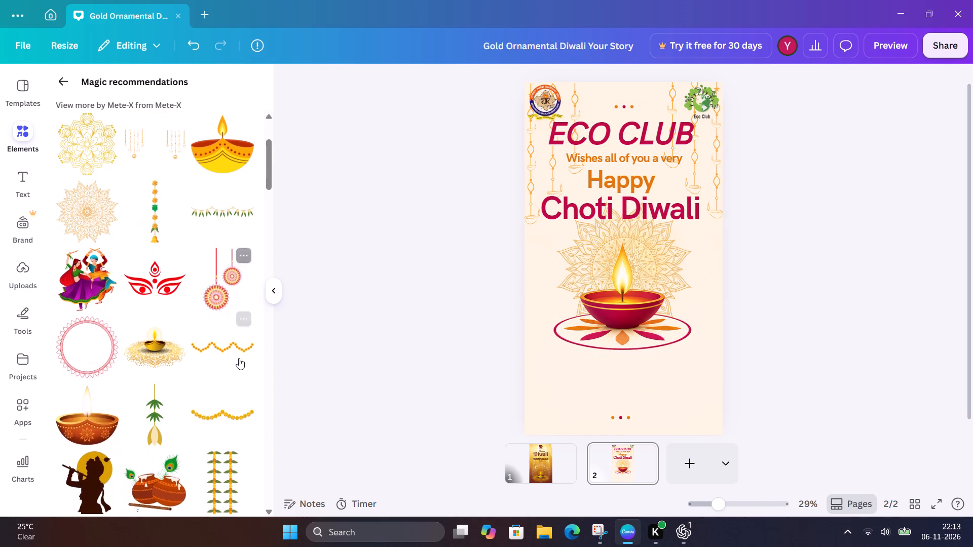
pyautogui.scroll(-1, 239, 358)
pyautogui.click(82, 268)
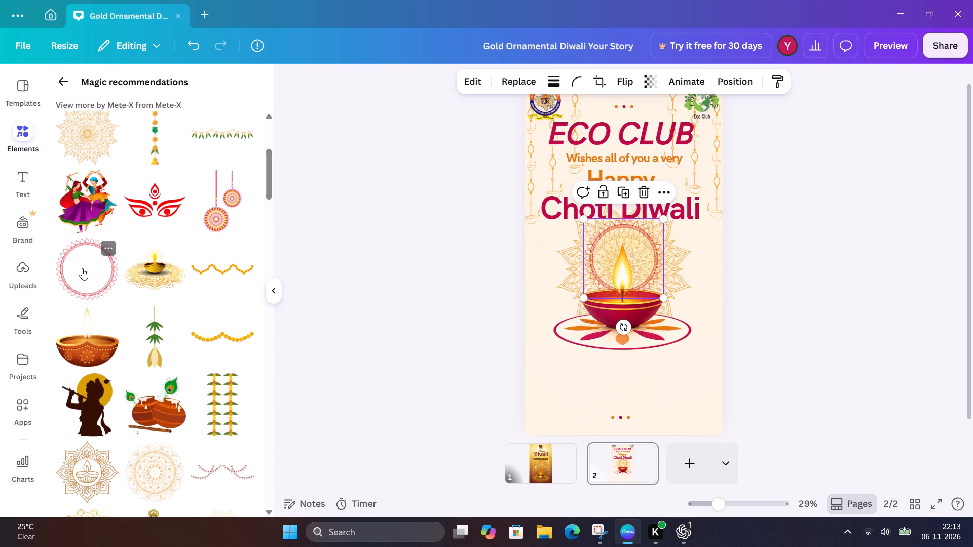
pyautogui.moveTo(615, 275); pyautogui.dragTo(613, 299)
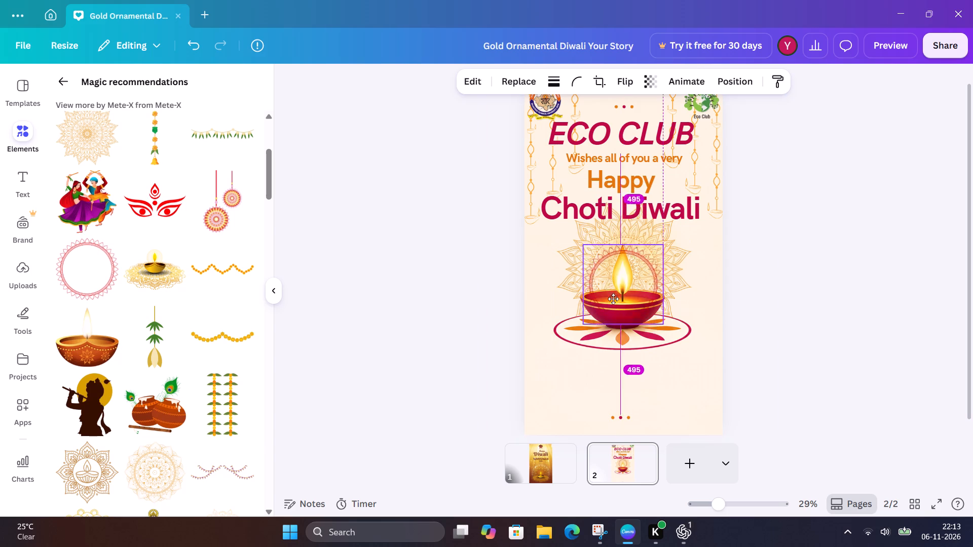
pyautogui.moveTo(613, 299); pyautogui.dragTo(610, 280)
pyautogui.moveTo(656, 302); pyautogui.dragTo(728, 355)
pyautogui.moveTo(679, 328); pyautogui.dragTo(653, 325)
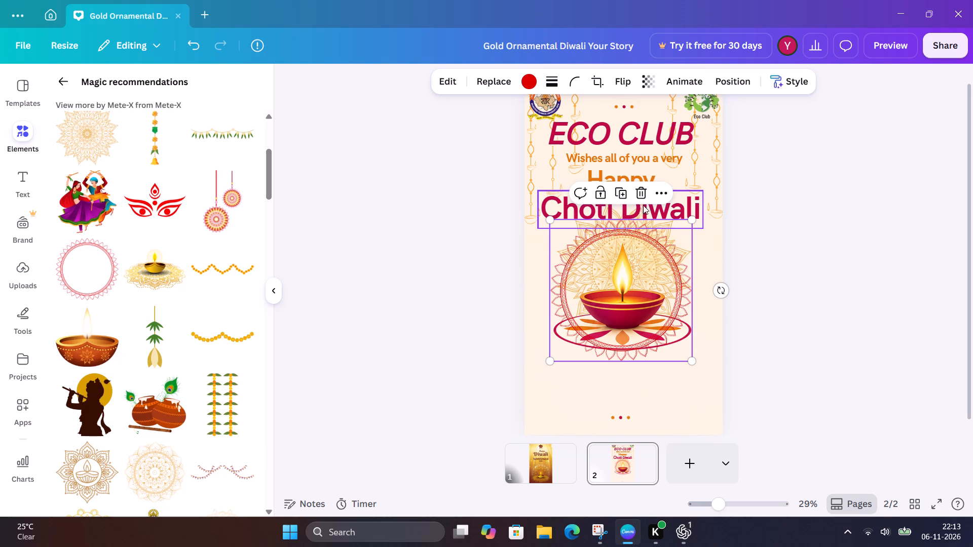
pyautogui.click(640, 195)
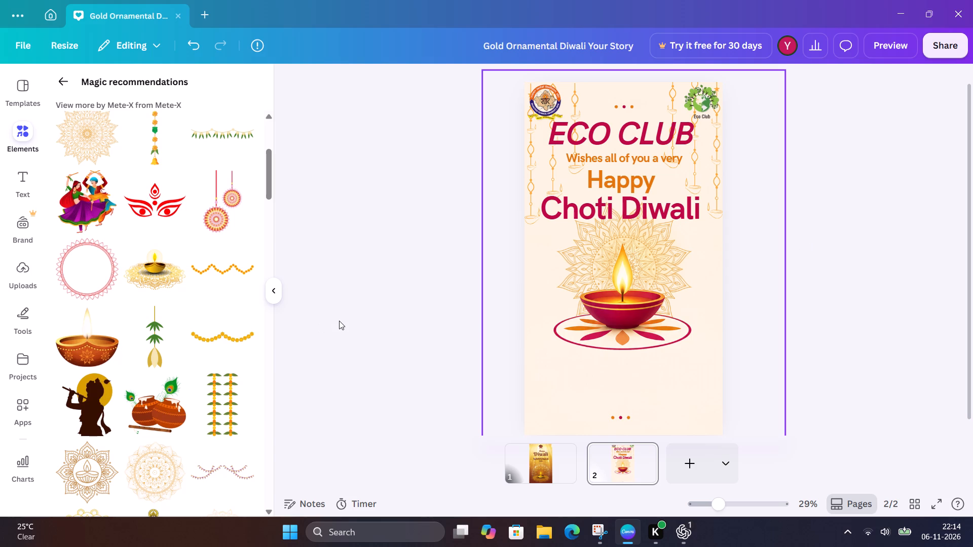
# Look through the recommended Diwali elements and candles for a decoration to place beside the diya.
pyautogui.scroll(-2, 303, 403)
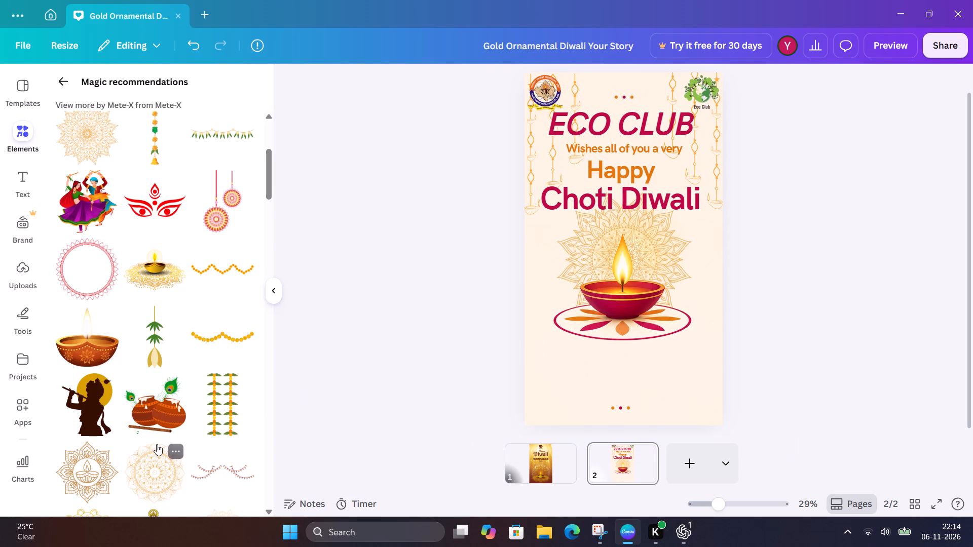
pyautogui.scroll(-3, 157, 444)
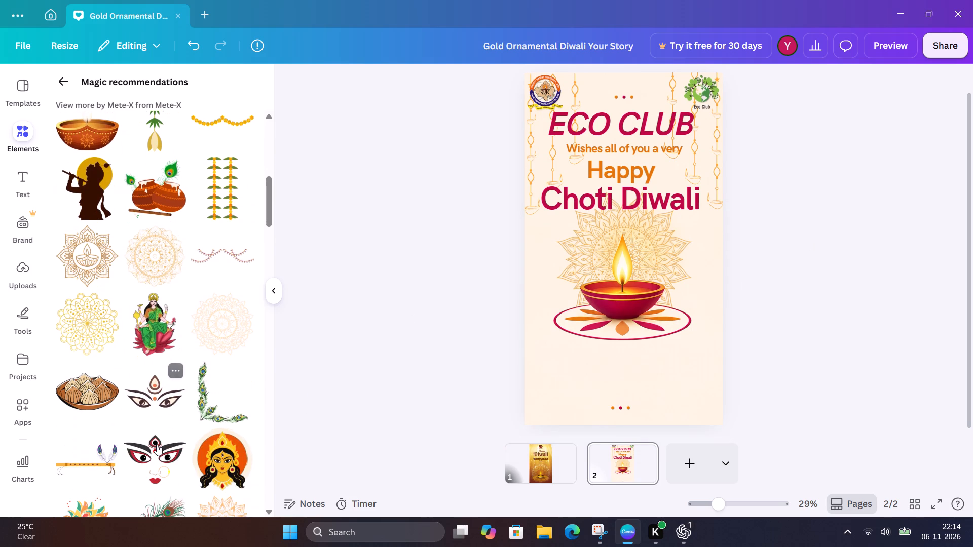
pyautogui.scroll(-2, 157, 444)
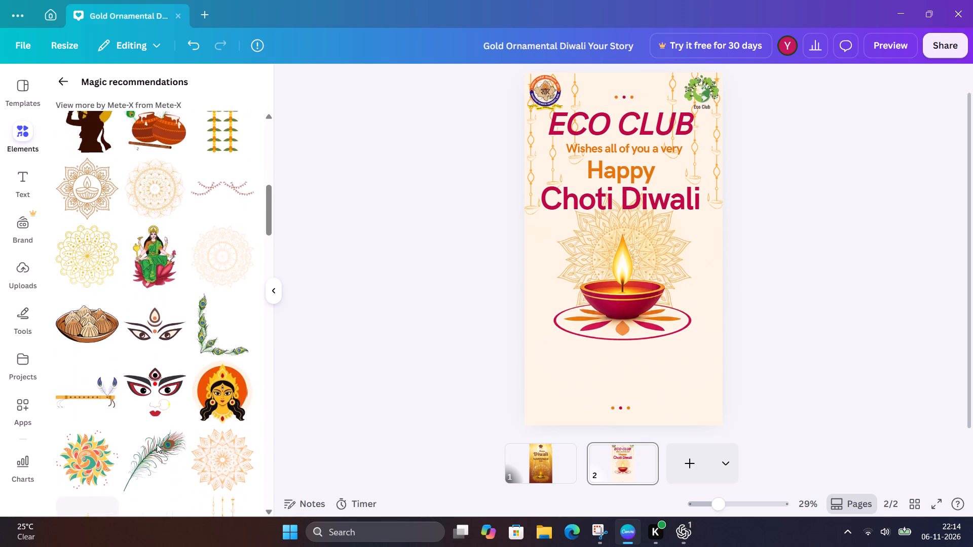
pyautogui.scroll(-3, 157, 444)
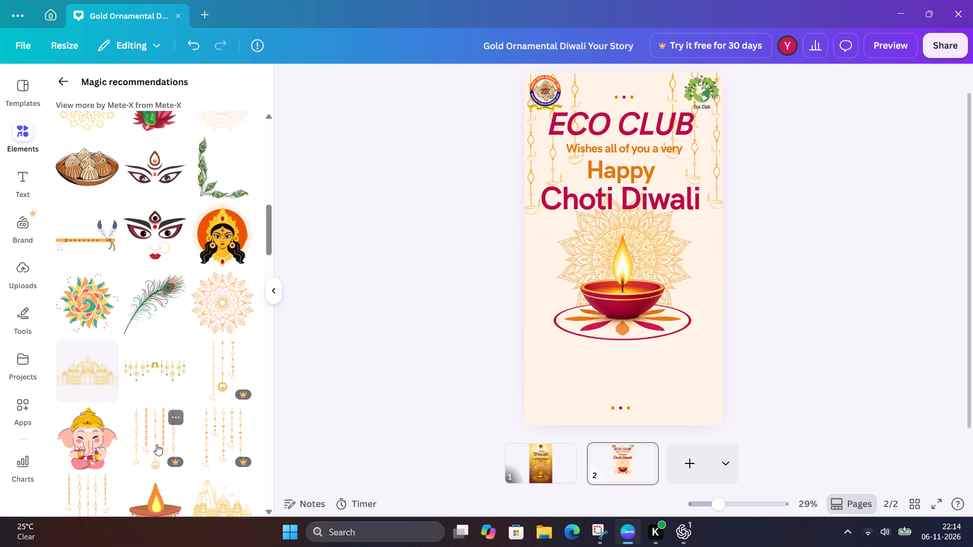
pyautogui.scroll(-2, 157, 444)
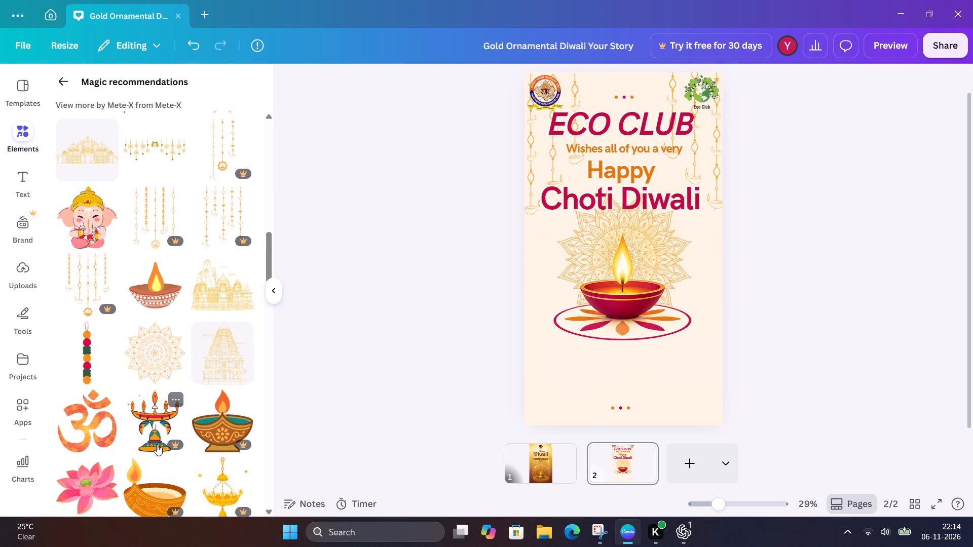
pyautogui.scroll(-2, 157, 444)
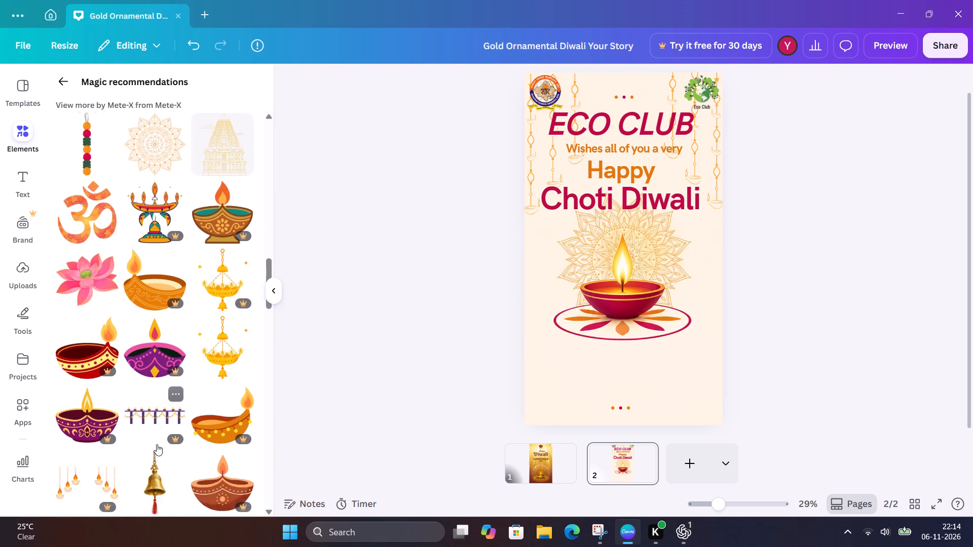
pyautogui.scroll(-3, 157, 444)
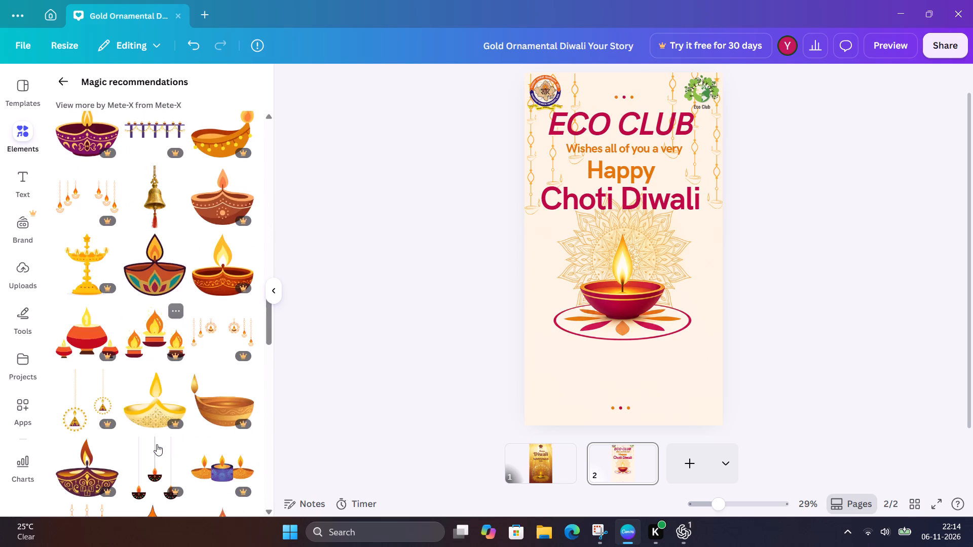
pyautogui.scroll(-3, 157, 444)
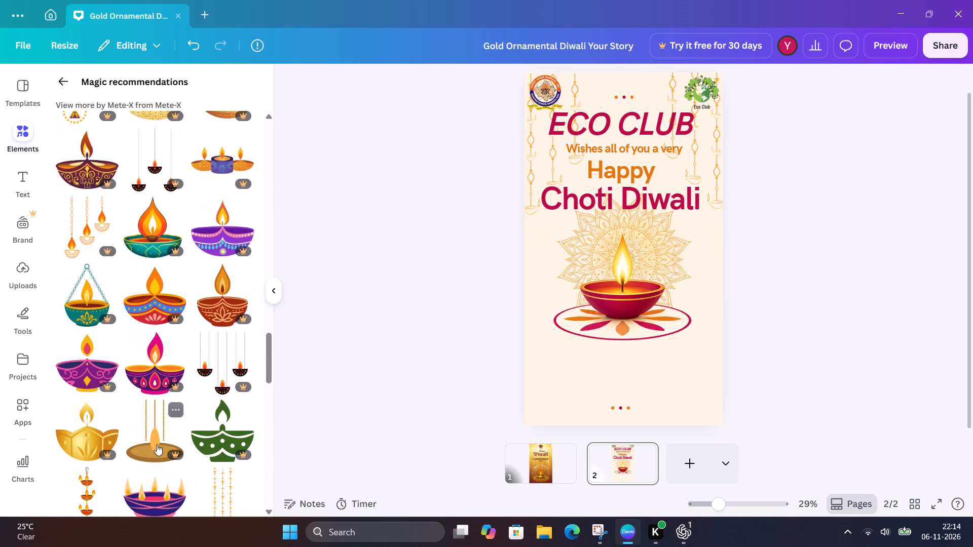
pyautogui.scroll(-3, 157, 444)
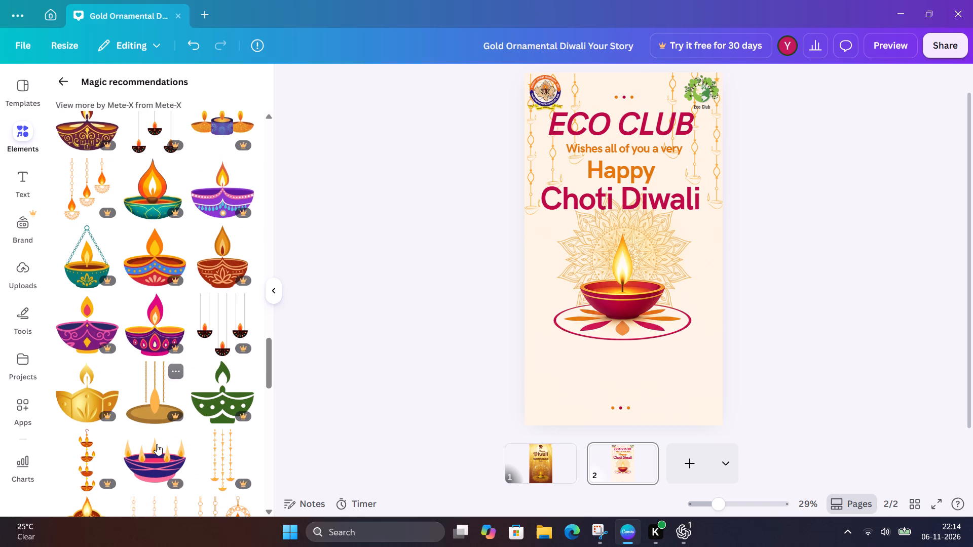
pyautogui.scroll(-1, 157, 444)
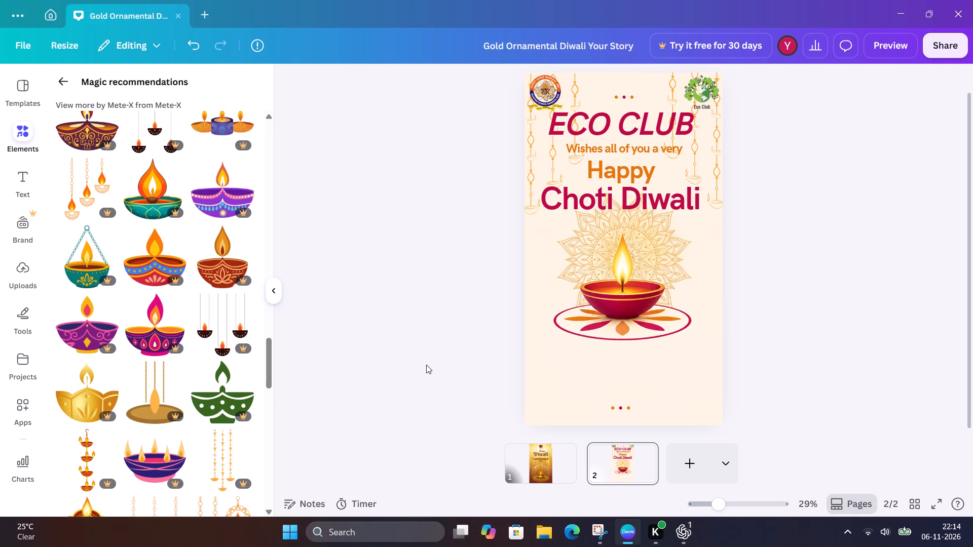
pyautogui.scroll(-2, 246, 387)
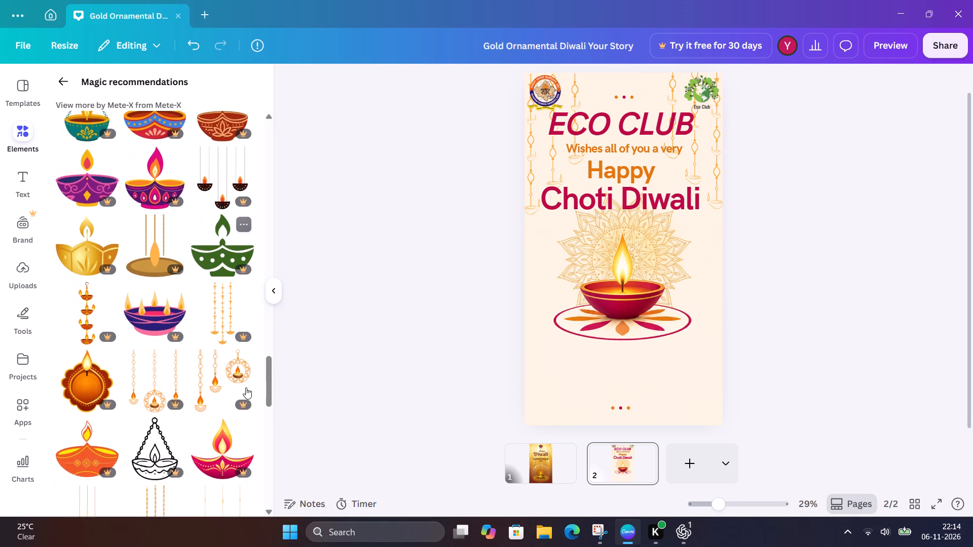
pyautogui.scroll(-5, 246, 387)
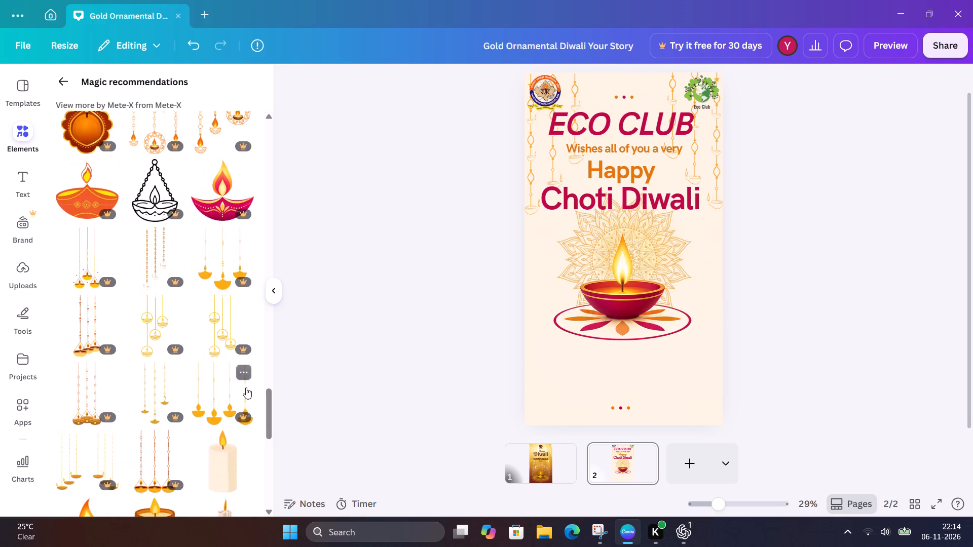
pyautogui.scroll(-3, 246, 387)
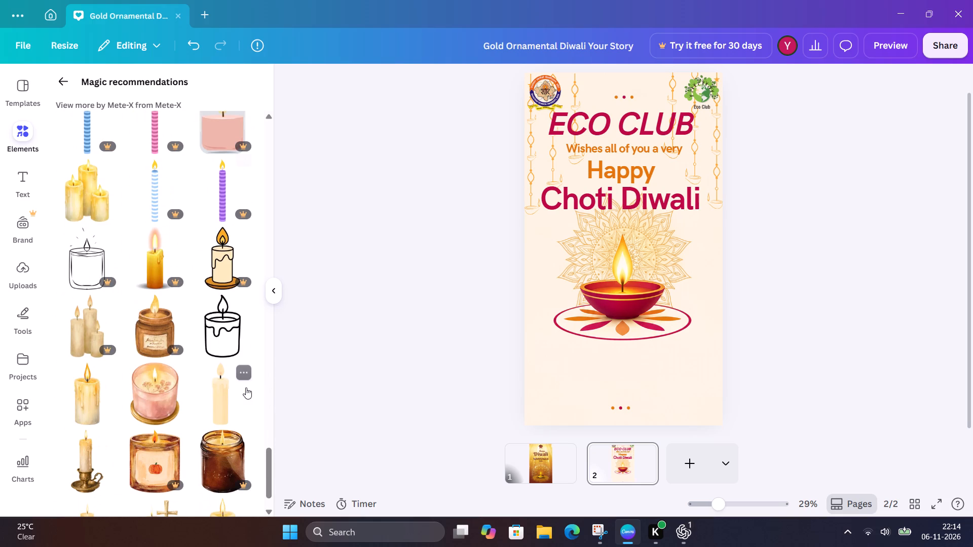
pyautogui.scroll(1, 246, 387)
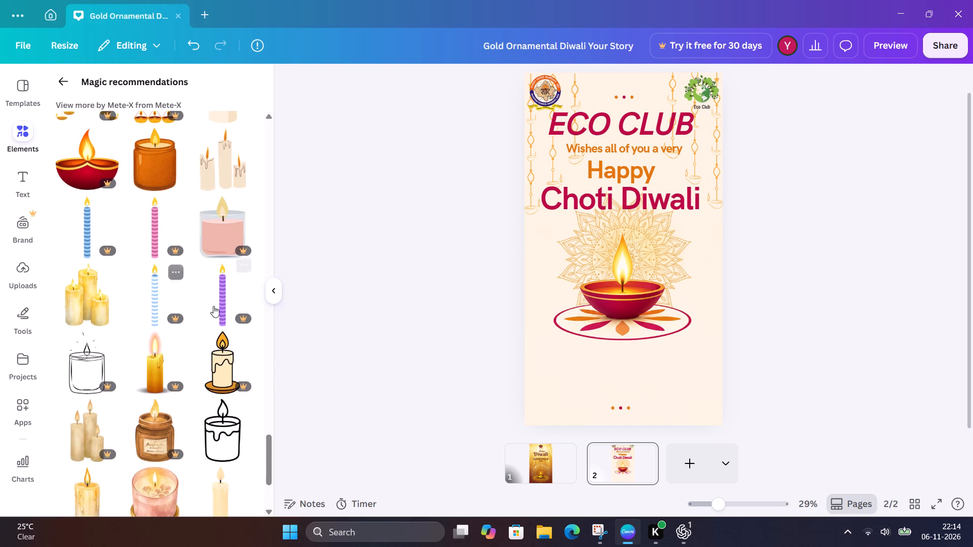
pyautogui.scroll(-1, 225, 456)
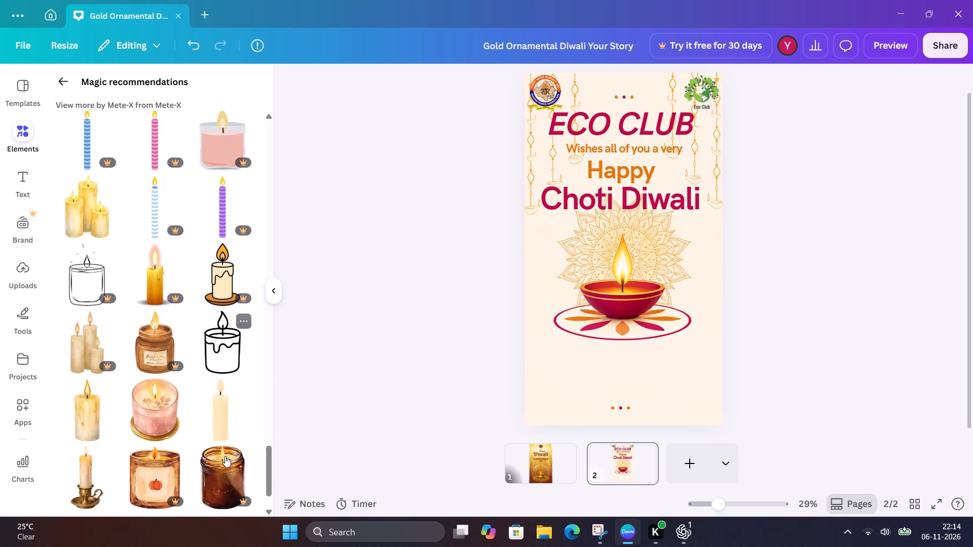
pyautogui.scroll(-1, 225, 456)
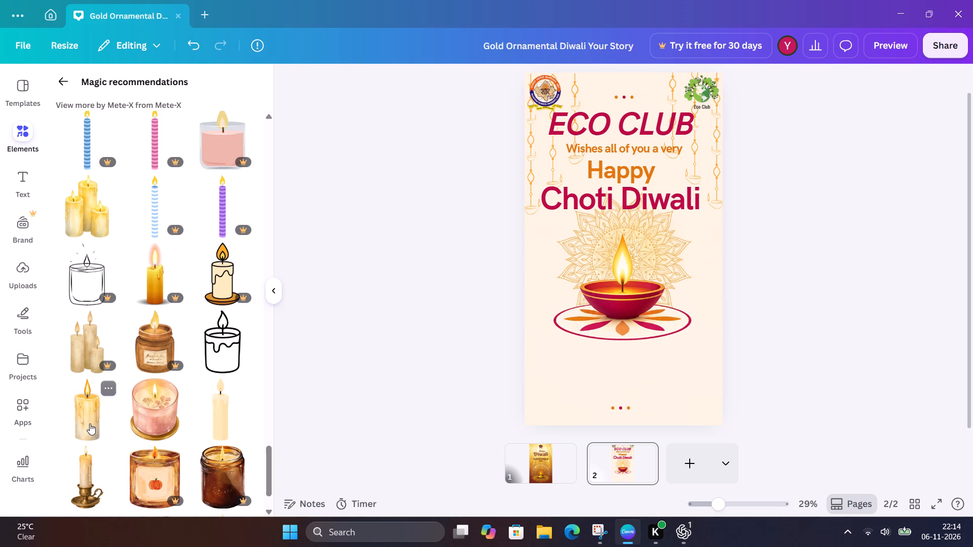
pyautogui.scroll(-2, 107, 452)
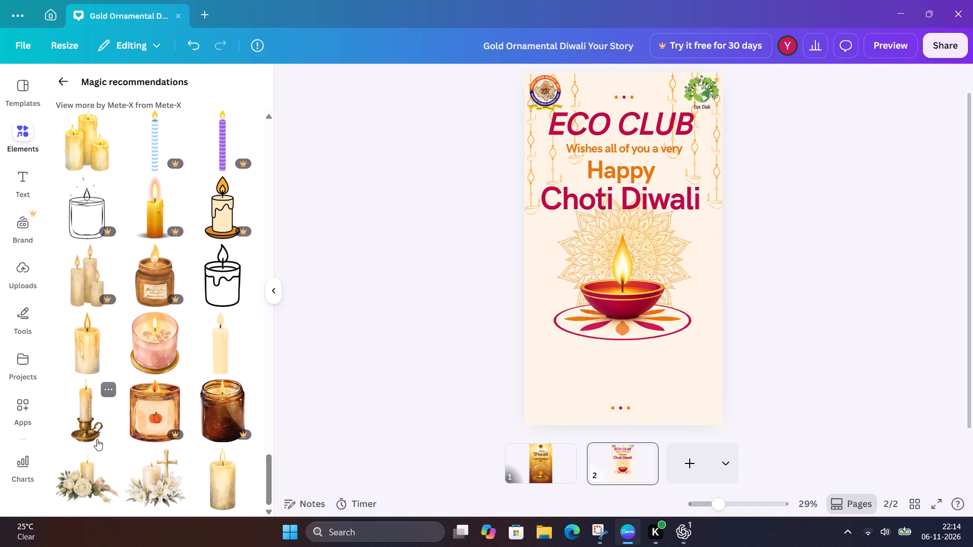
pyautogui.scroll(-1, 97, 439)
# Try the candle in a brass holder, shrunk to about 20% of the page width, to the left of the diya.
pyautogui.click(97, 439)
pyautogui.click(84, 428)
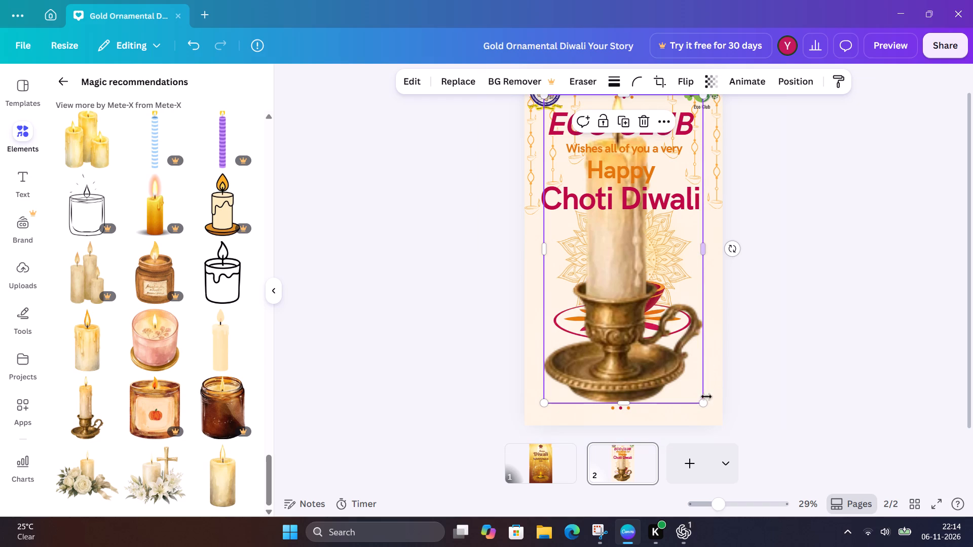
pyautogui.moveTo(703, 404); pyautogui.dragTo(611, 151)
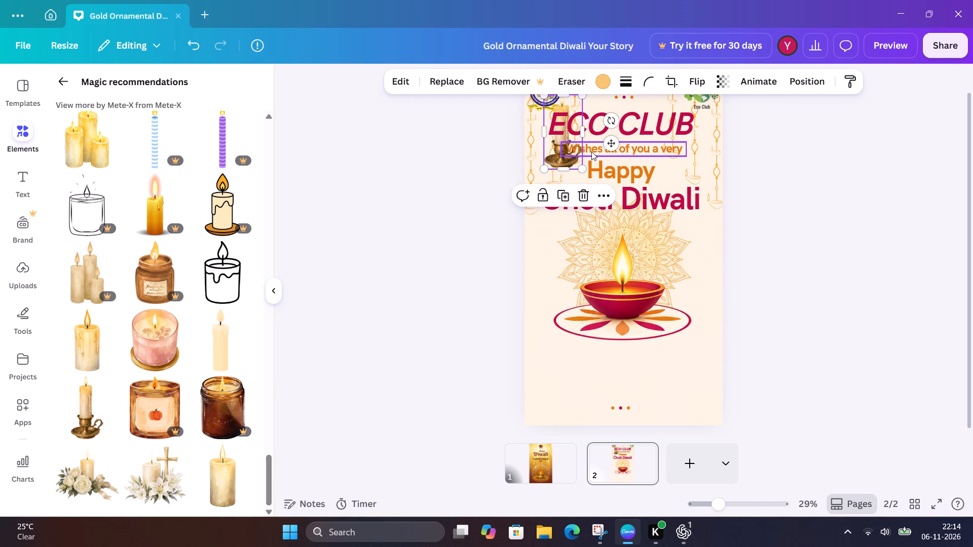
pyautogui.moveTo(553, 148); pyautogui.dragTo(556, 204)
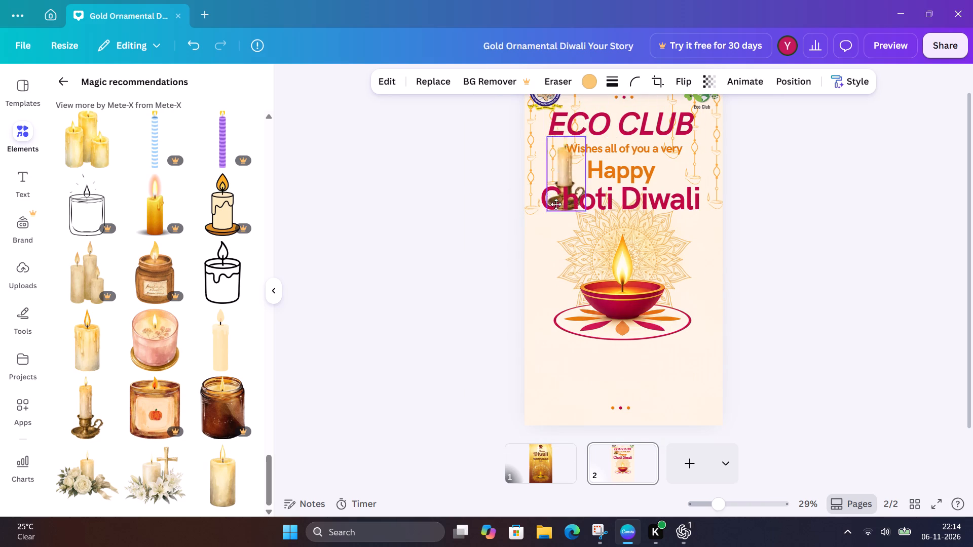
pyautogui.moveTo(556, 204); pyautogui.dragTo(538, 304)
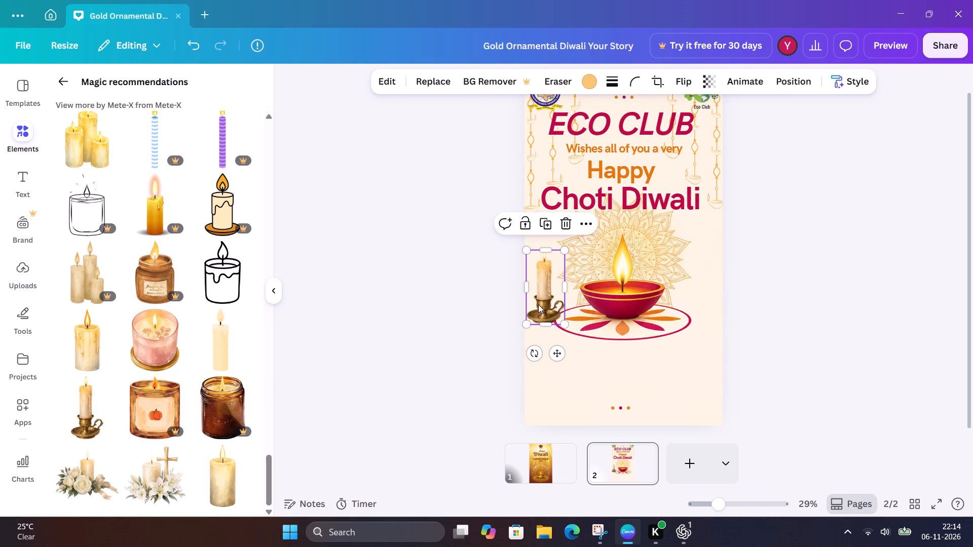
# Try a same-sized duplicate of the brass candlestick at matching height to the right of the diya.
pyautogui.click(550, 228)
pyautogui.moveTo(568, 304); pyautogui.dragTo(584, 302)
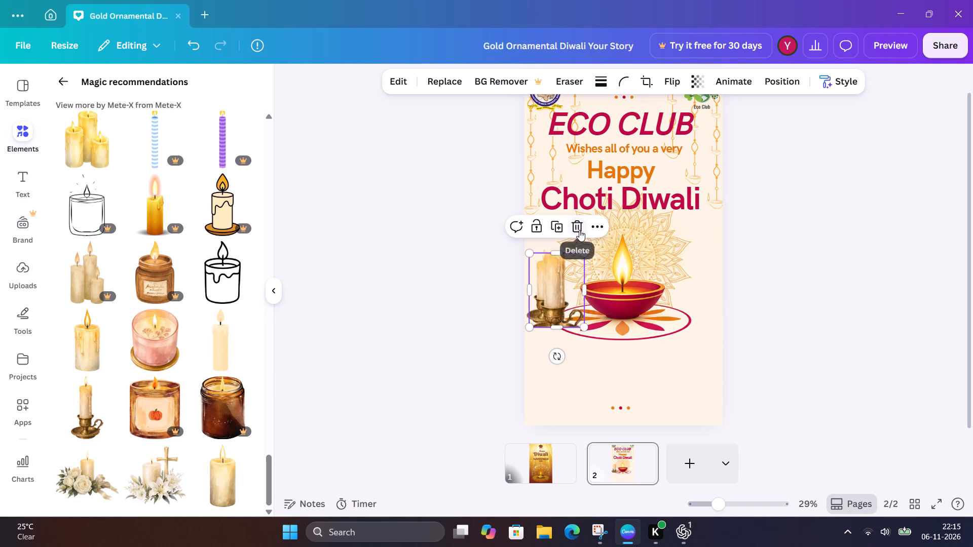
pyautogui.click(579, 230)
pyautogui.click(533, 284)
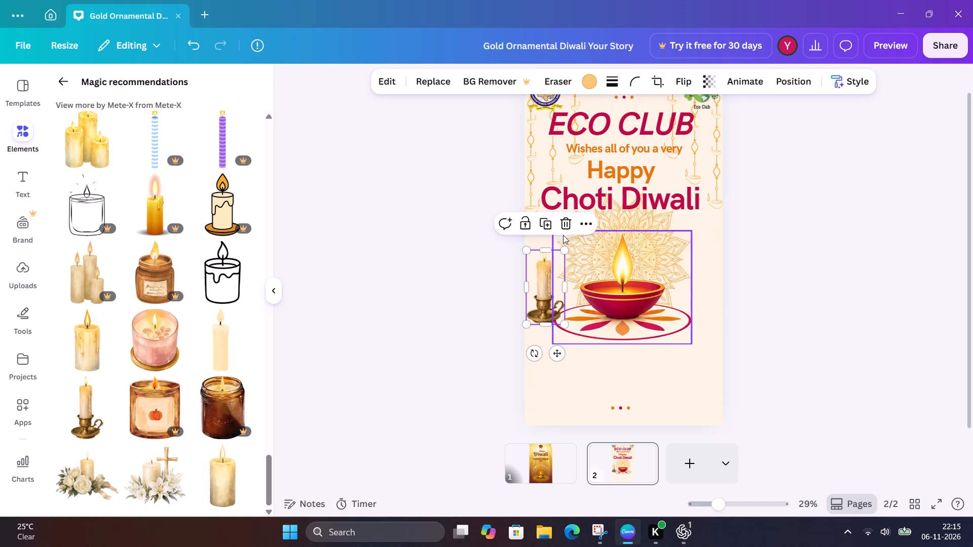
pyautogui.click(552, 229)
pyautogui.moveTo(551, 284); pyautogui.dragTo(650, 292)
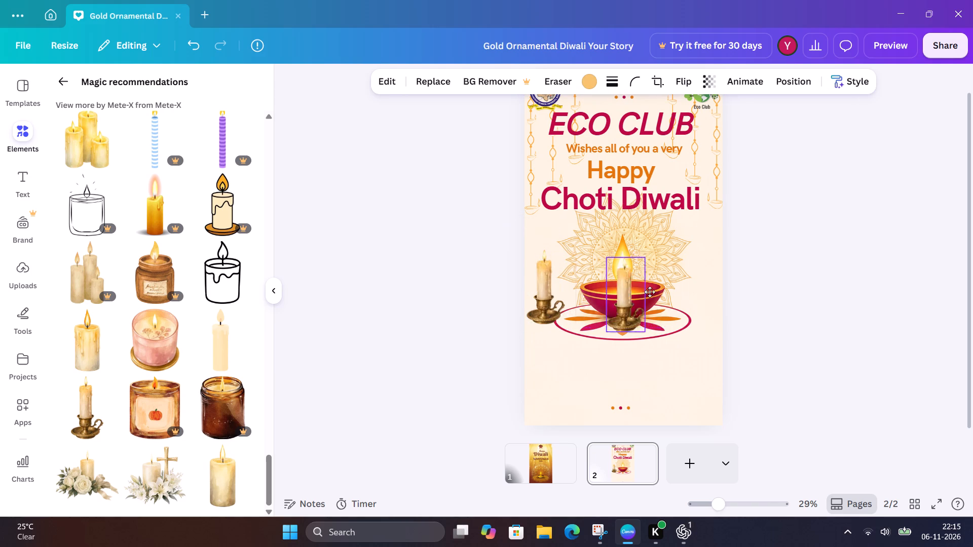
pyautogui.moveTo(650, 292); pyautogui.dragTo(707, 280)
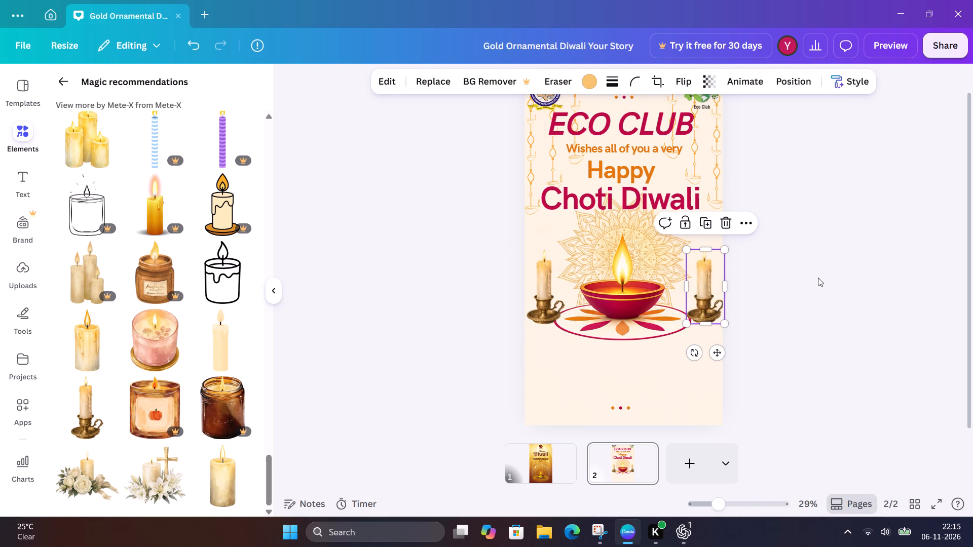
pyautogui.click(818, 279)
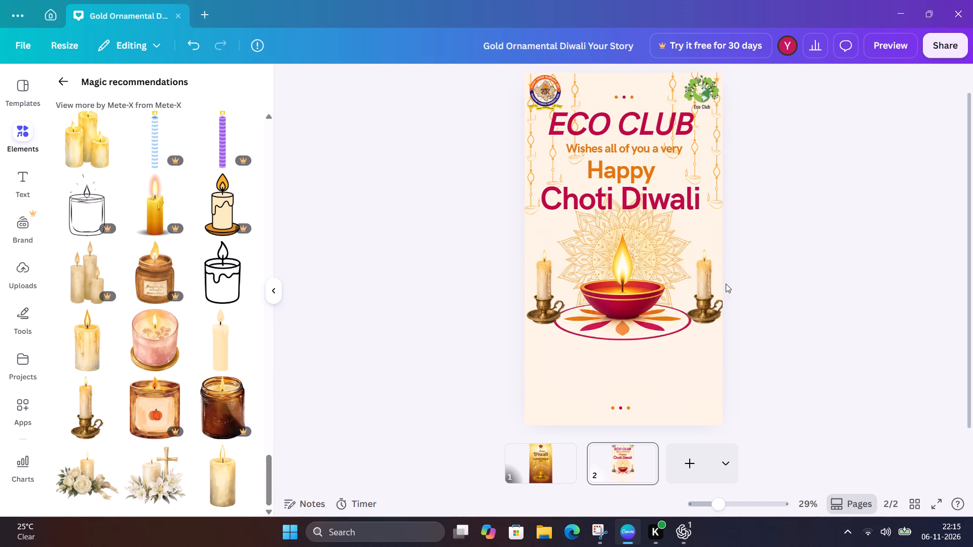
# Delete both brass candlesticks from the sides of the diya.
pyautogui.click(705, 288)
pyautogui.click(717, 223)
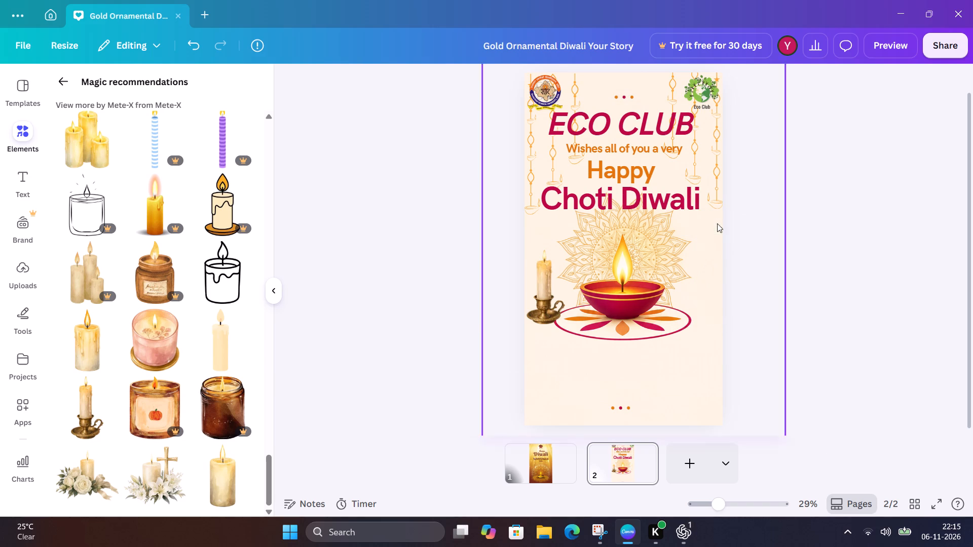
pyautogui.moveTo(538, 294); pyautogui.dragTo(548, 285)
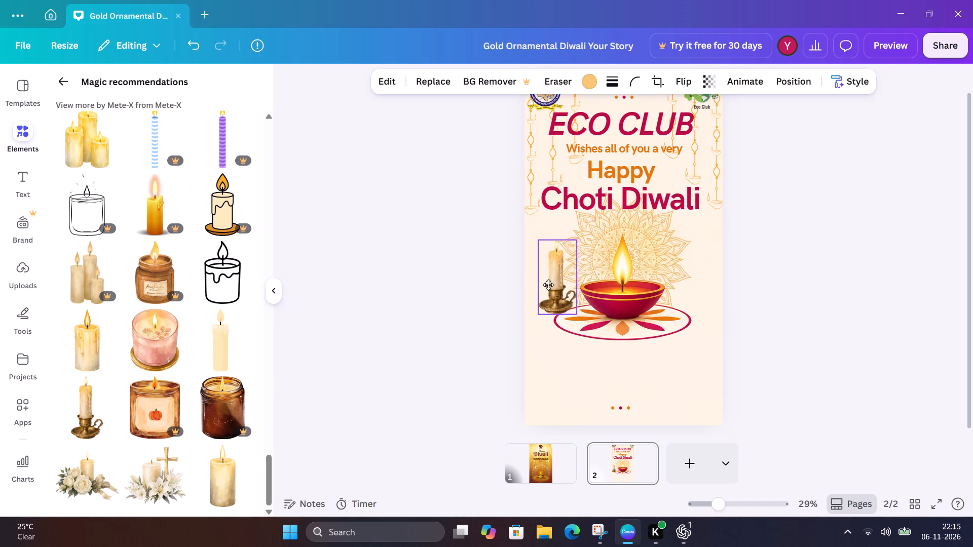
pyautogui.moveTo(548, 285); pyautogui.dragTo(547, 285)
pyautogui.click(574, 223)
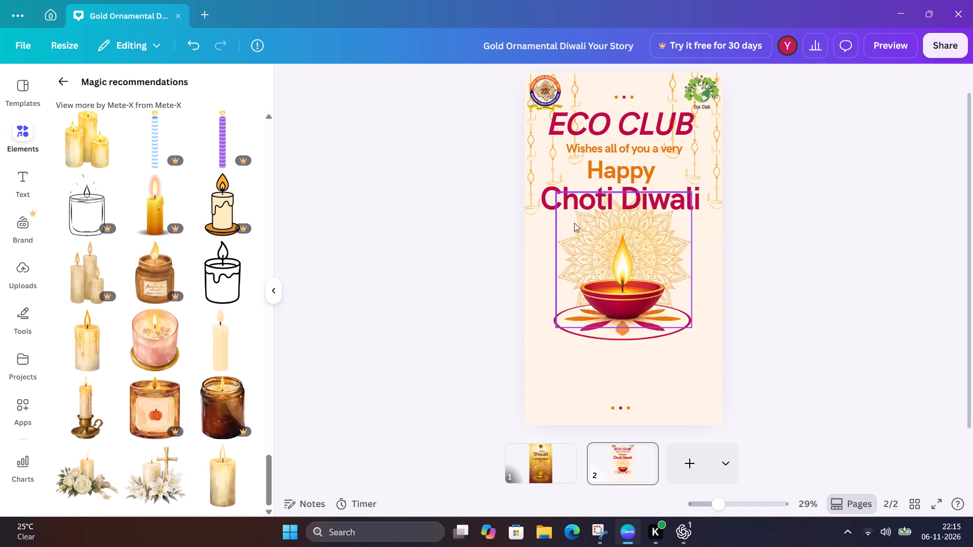
# Add the plain slim cream candle, shrink it to about 12% of the page width and place it left of the diya.
pyautogui.click(212, 347)
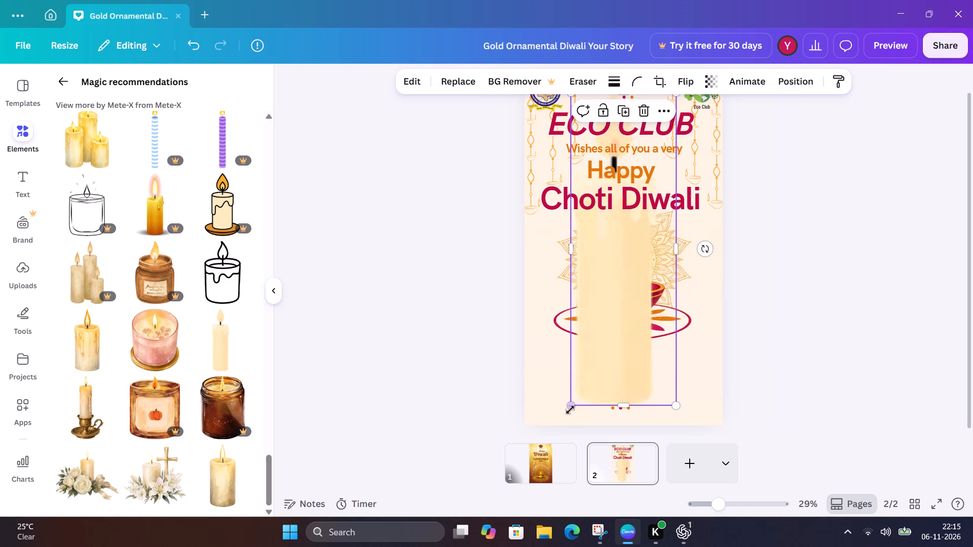
pyautogui.moveTo(676, 406); pyautogui.dragTo(632, 215)
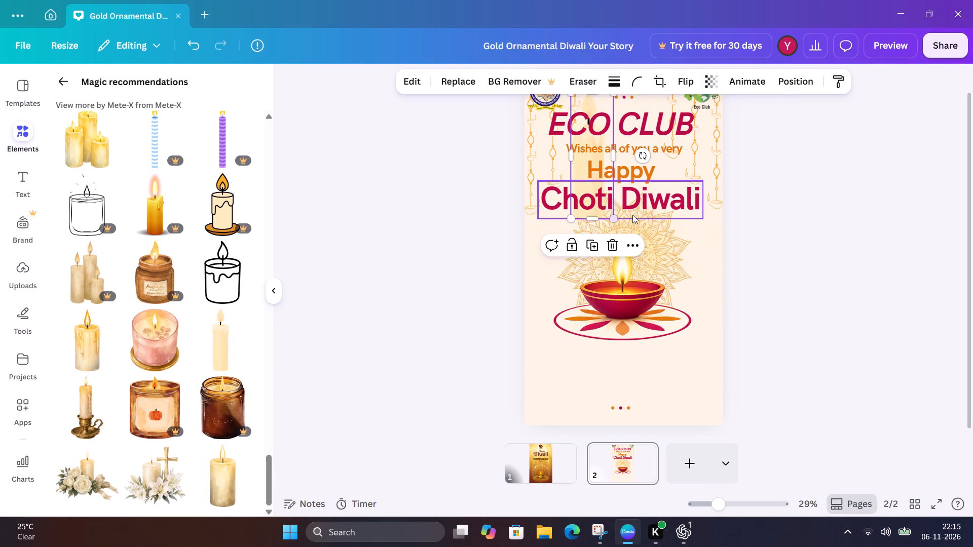
pyautogui.moveTo(578, 171); pyautogui.dragTo(543, 312)
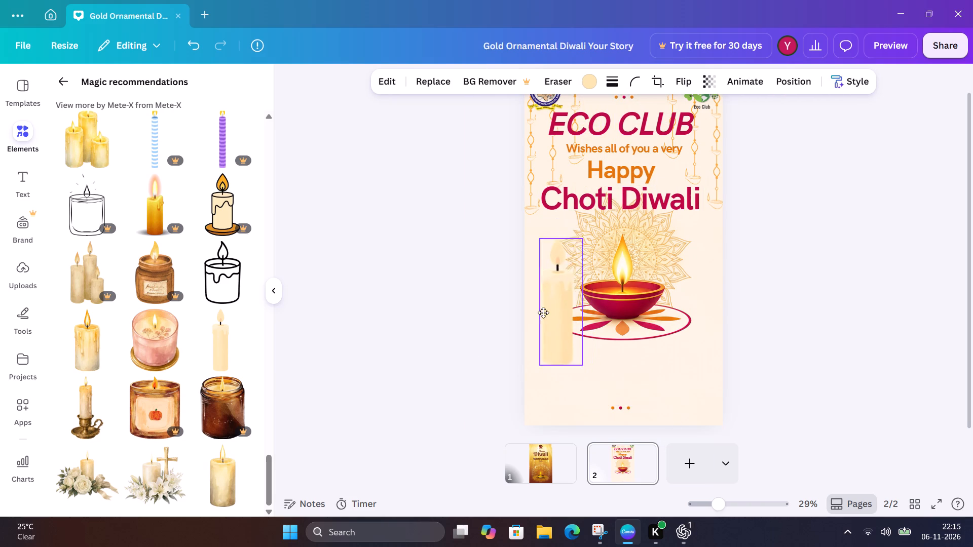
pyautogui.moveTo(543, 312); pyautogui.dragTo(539, 301)
pyautogui.moveTo(571, 348); pyautogui.dragTo(556, 298)
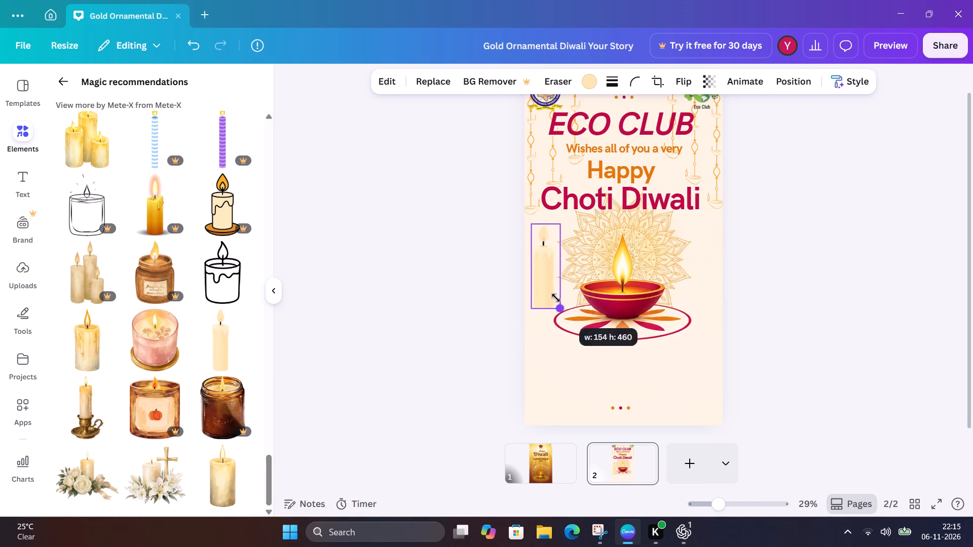
pyautogui.moveTo(556, 298); pyautogui.dragTo(556, 292)
pyautogui.moveTo(541, 269); pyautogui.dragTo(541, 290)
# Duplicate the slim cream candle and place the copy to the right of the diya at matching height.
pyautogui.click(547, 219)
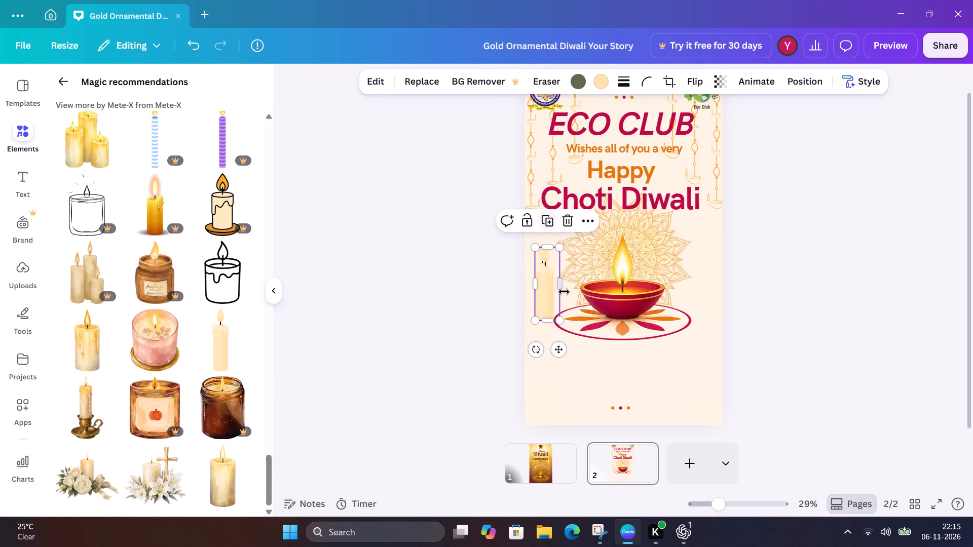
pyautogui.moveTo(546, 295); pyautogui.dragTo(711, 293)
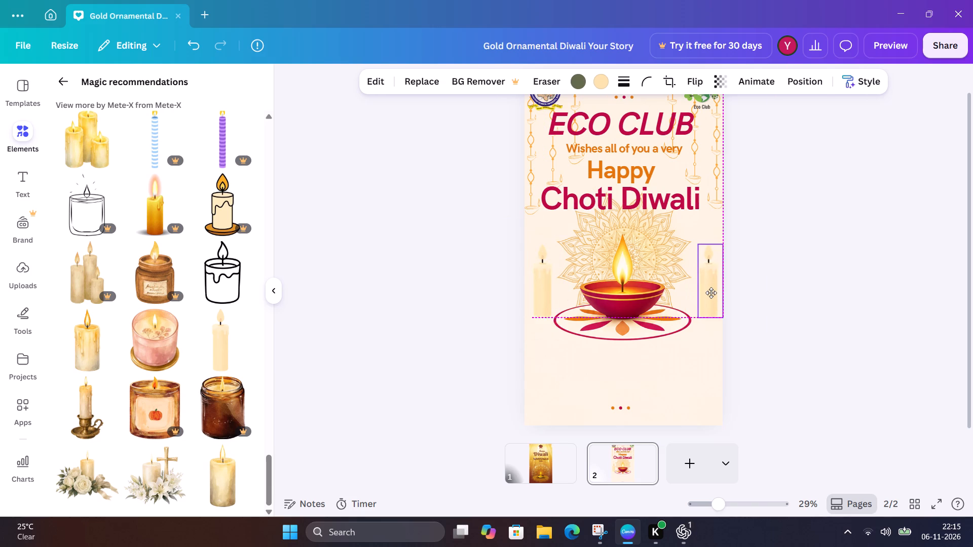
pyautogui.moveTo(711, 293); pyautogui.dragTo(711, 293)
pyautogui.click(829, 253)
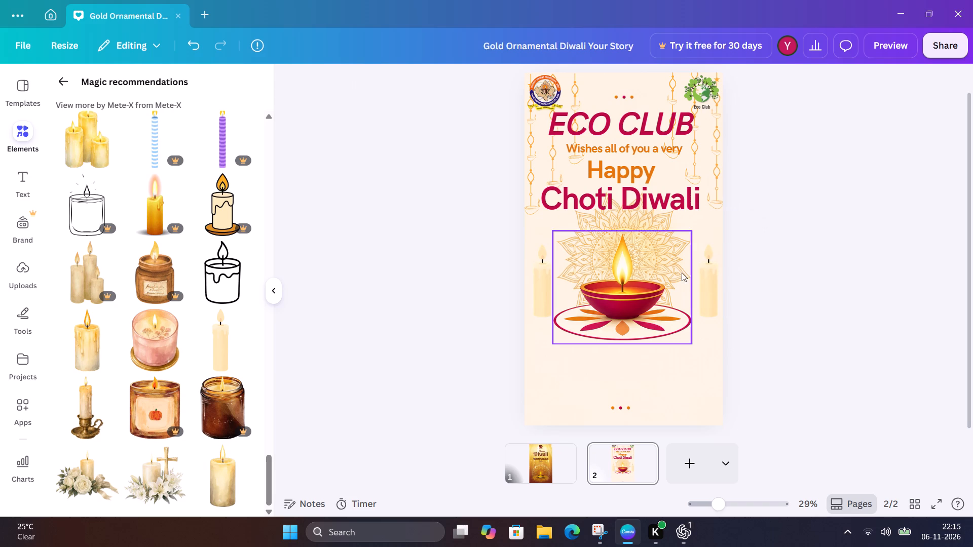
pyautogui.click(542, 274)
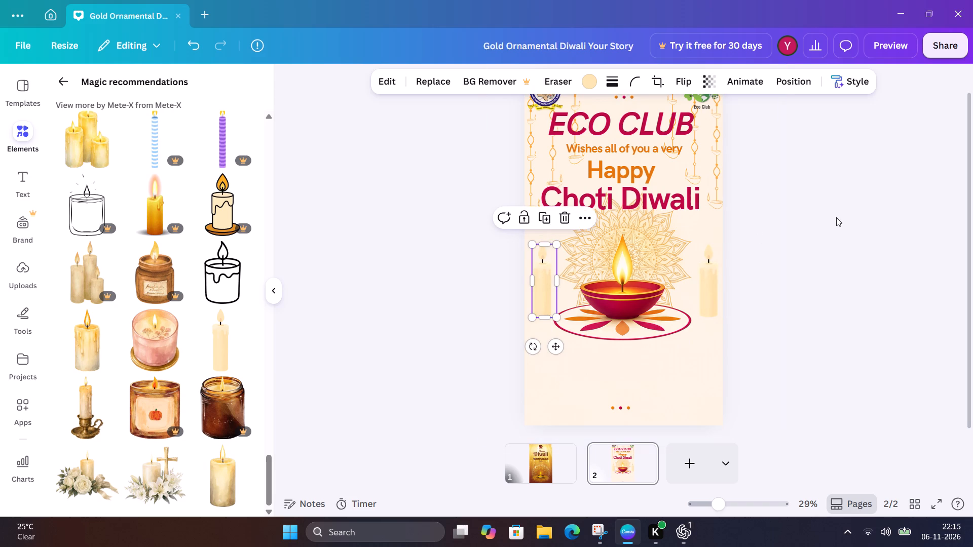
pyautogui.click(836, 217)
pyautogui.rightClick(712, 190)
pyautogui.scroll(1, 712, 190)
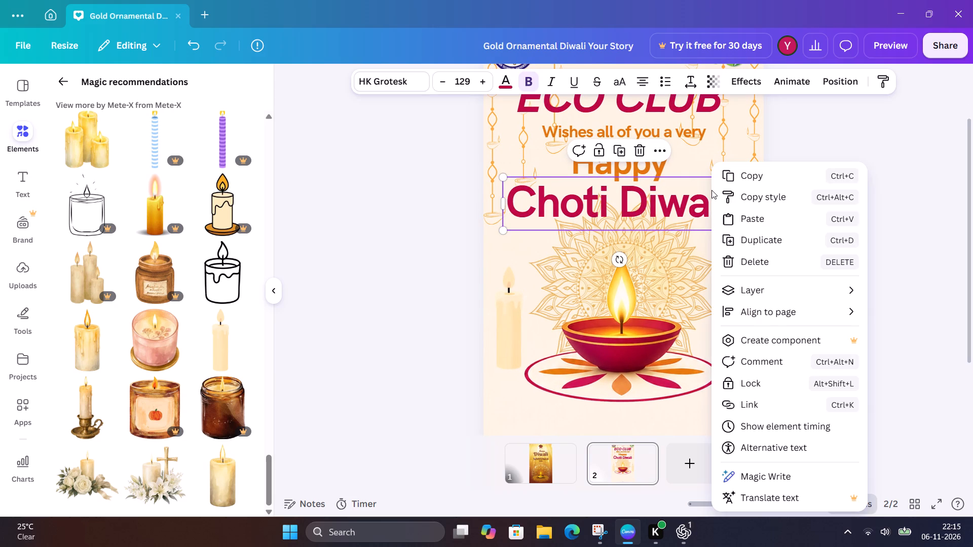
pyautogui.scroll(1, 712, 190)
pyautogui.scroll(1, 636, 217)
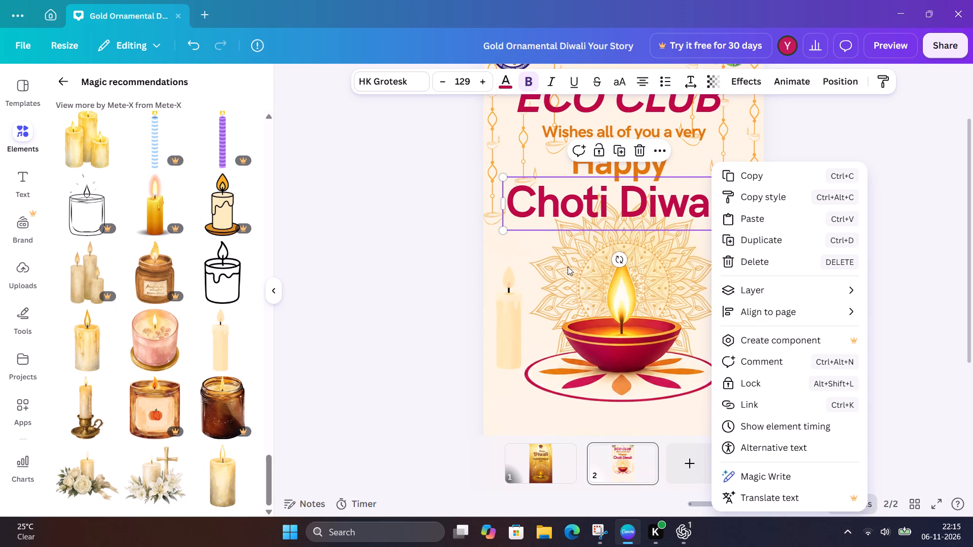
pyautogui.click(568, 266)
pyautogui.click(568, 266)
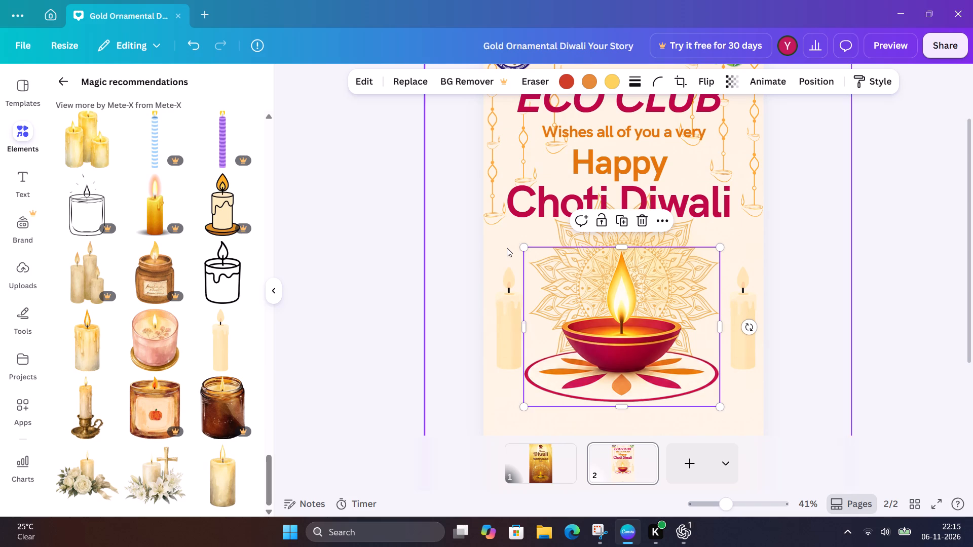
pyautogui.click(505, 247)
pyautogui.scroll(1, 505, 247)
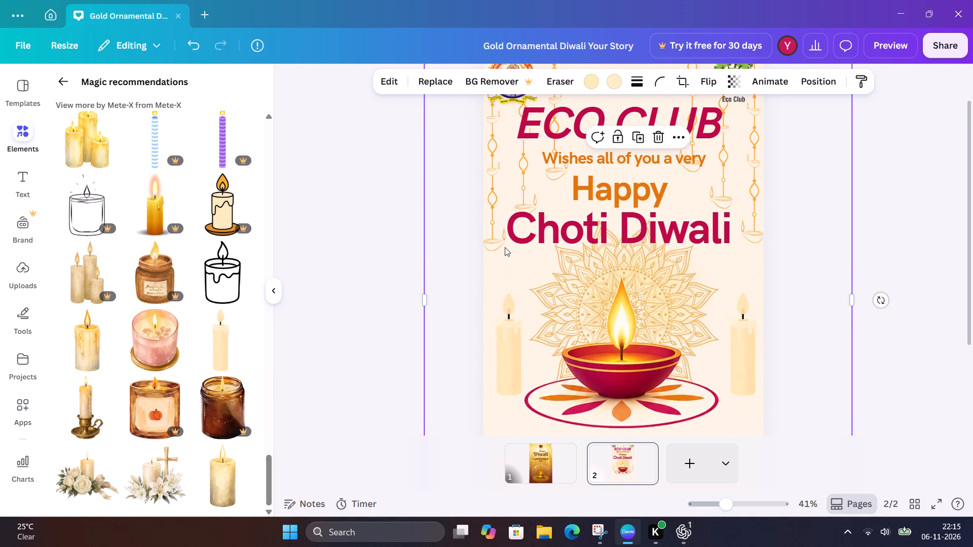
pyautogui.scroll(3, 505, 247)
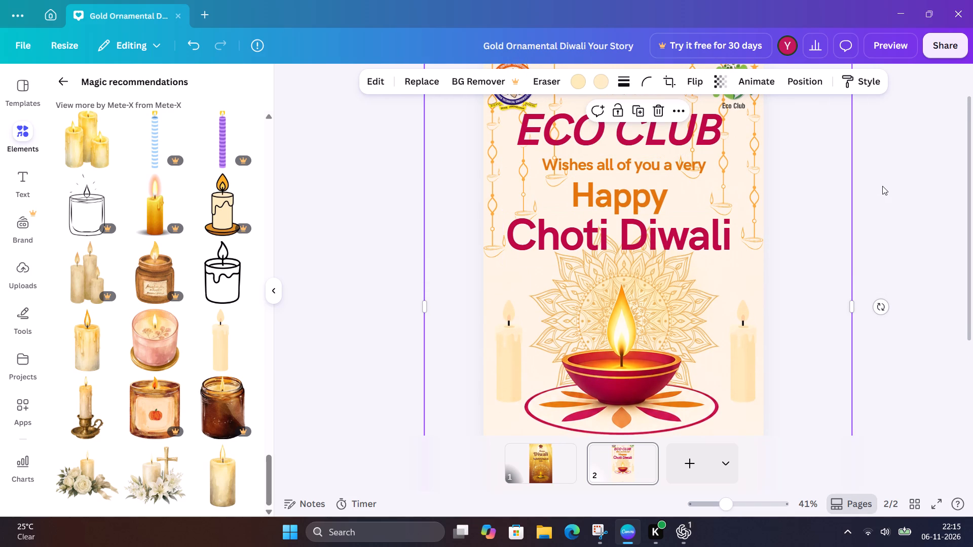
# Reduce the "Choti Diwali" heading to font size 116 and shift it back towards the page centre.
pyautogui.click(648, 238)
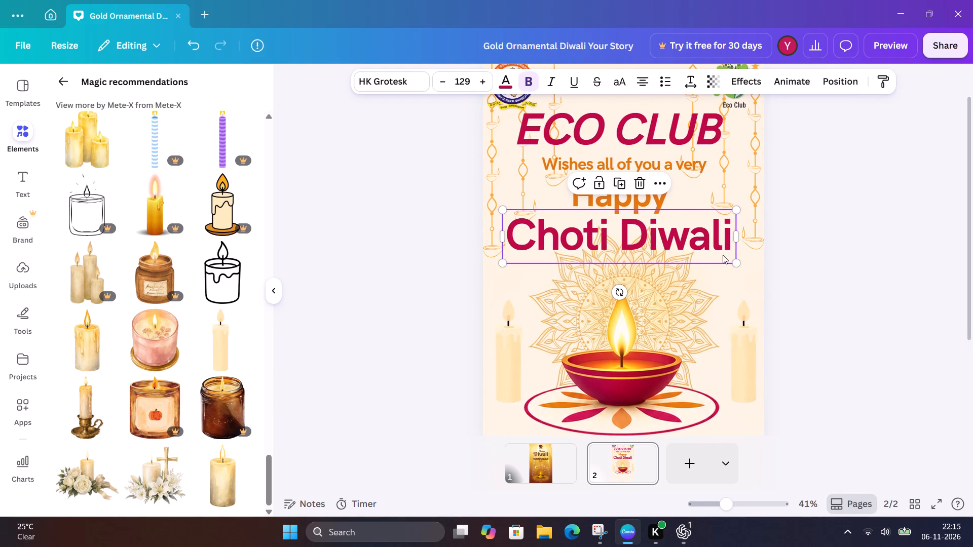
pyautogui.moveTo(734, 259); pyautogui.dragTo(714, 249)
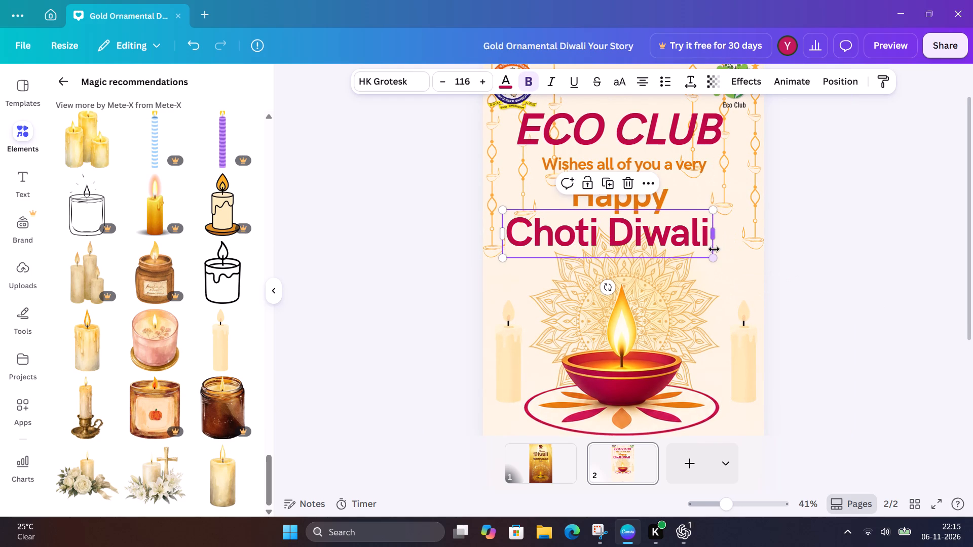
pyautogui.moveTo(643, 238); pyautogui.dragTo(663, 238)
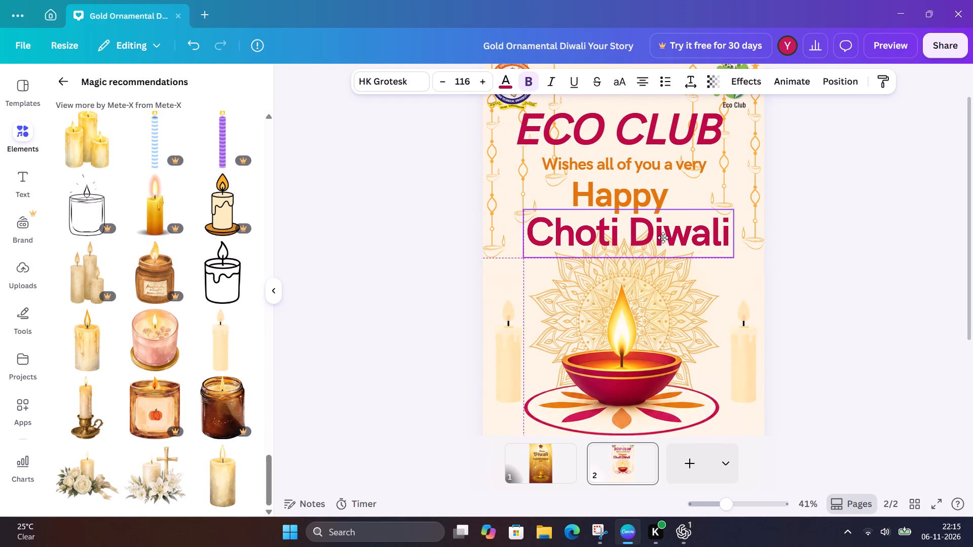
pyautogui.moveTo(663, 238); pyautogui.dragTo(663, 238)
# Reduce the "Happy" heading to font size 93.4 and recentre it above "Choti Diwali".
pyautogui.click(646, 204)
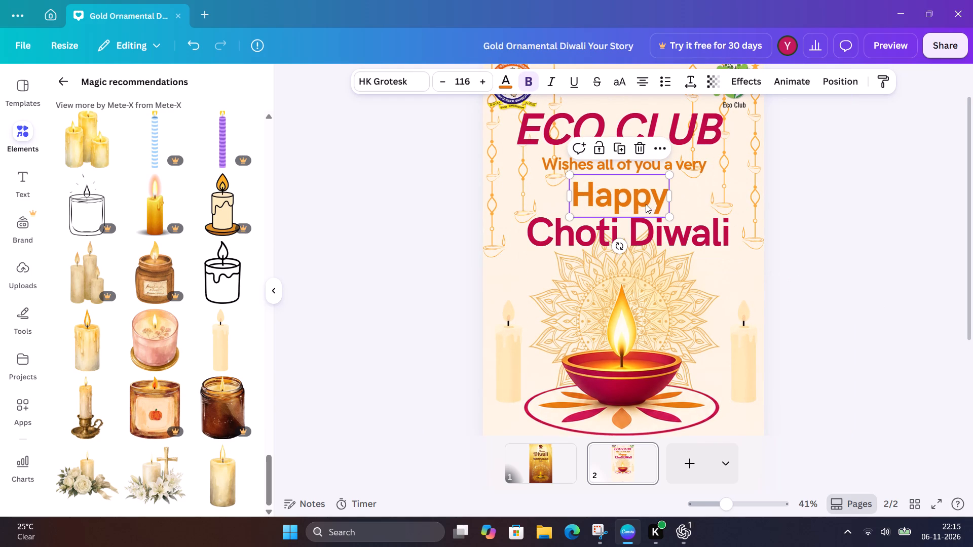
pyautogui.moveTo(672, 215); pyautogui.dragTo(666, 207)
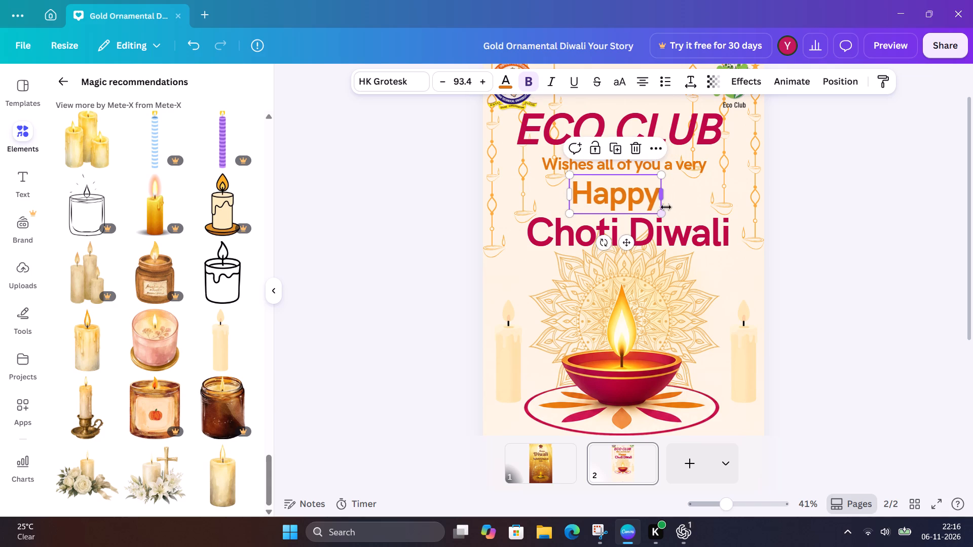
pyautogui.moveTo(613, 193); pyautogui.dragTo(622, 197)
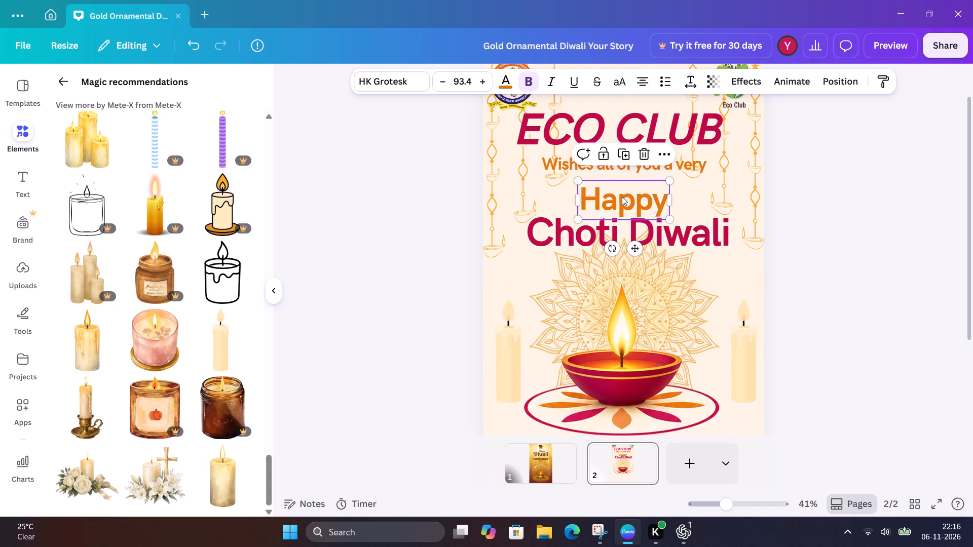
pyautogui.click(622, 197)
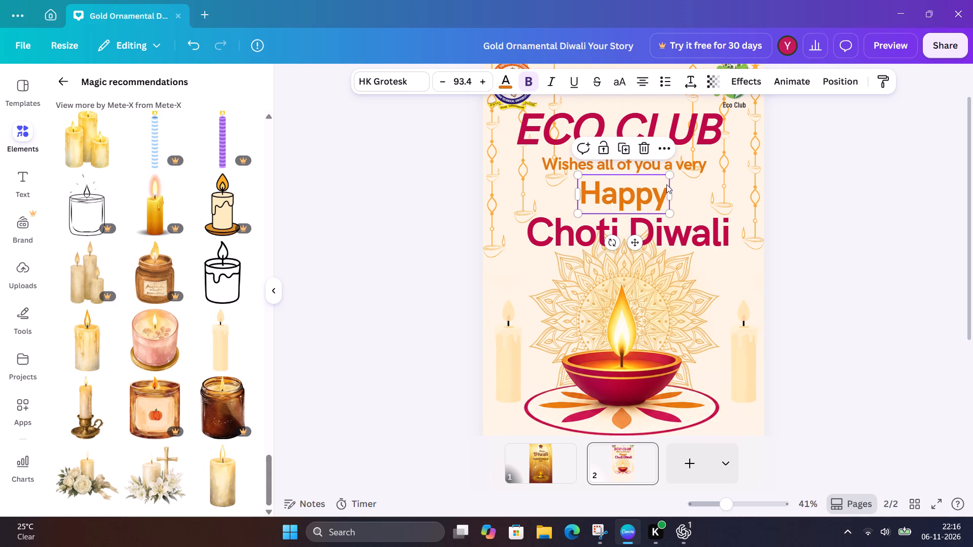
# Reduce the "ECO CLUB" heading to font size 120 and recentre it above the greeting line.
pyautogui.click(667, 108)
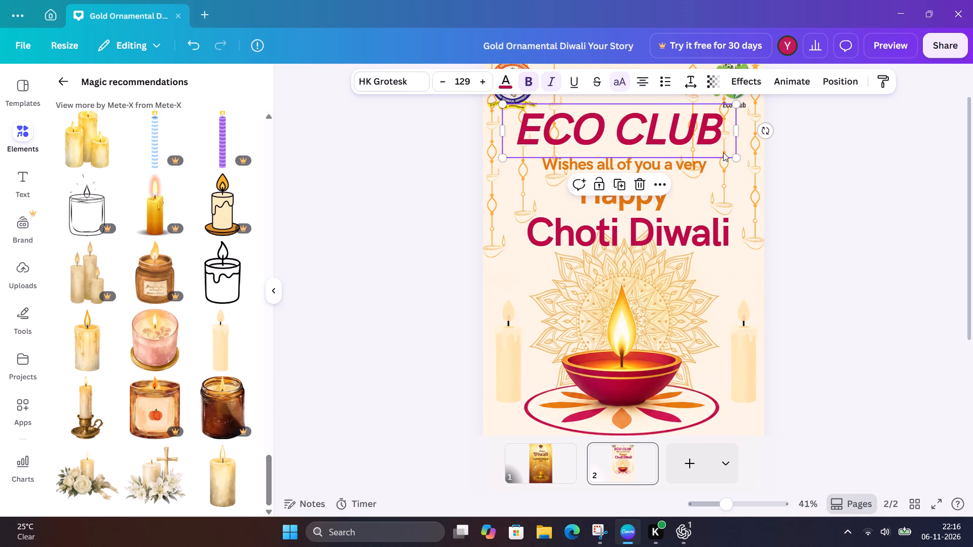
pyautogui.moveTo(734, 157); pyautogui.dragTo(721, 146)
pyautogui.moveTo(640, 125); pyautogui.dragTo(652, 128)
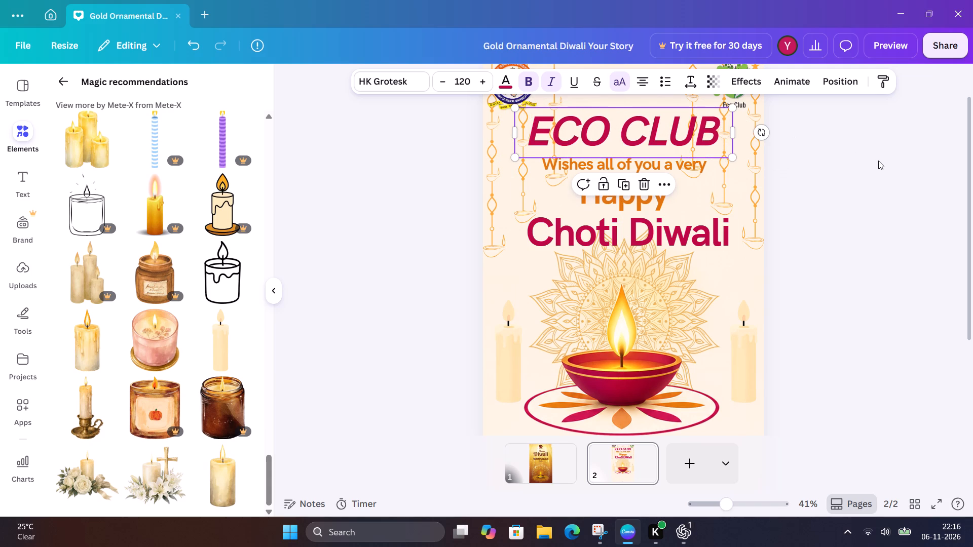
pyautogui.click(878, 161)
# Look through the recently used and recommended elements for another decoration for the poster.
pyautogui.scroll(3, 878, 161)
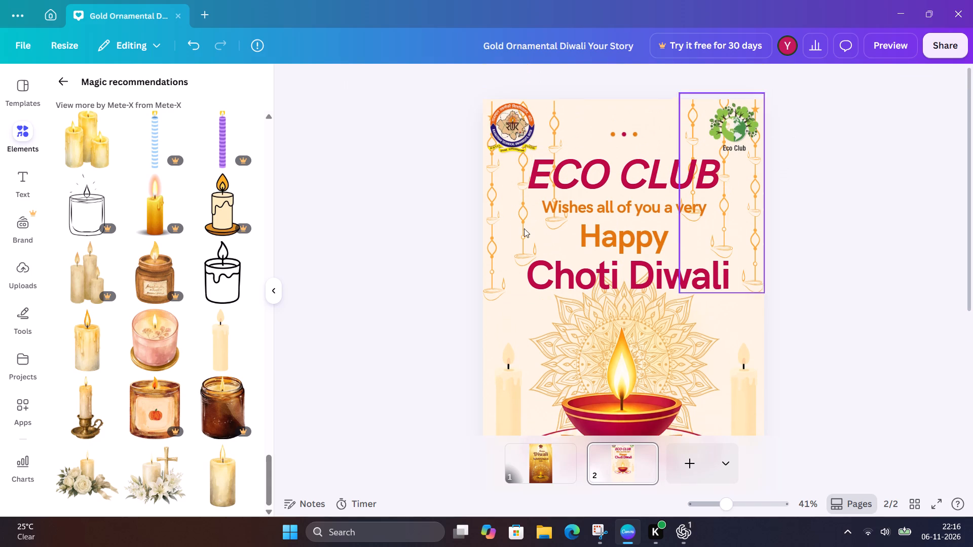
pyautogui.scroll(-4, 236, 361)
pyautogui.scroll(10, 236, 361)
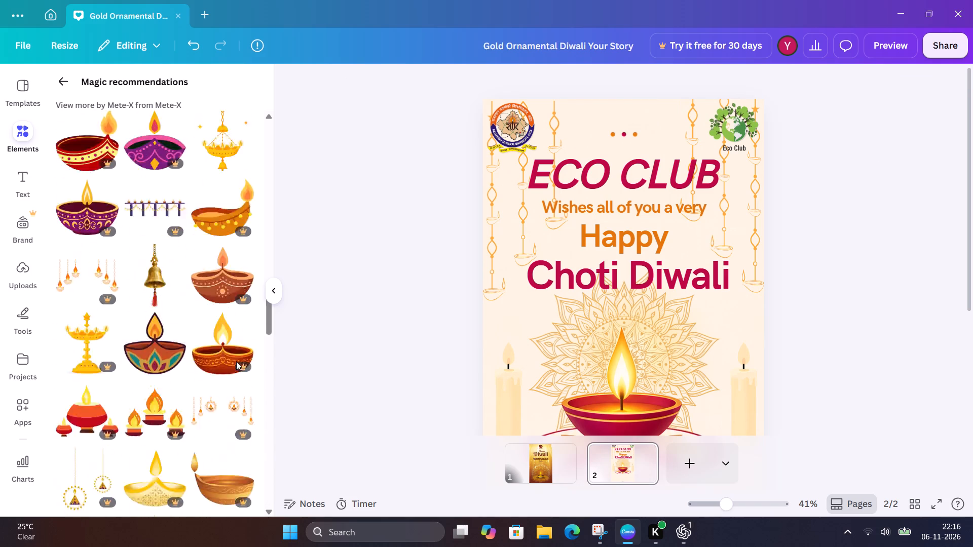
pyautogui.scroll(9, 236, 361)
pyautogui.scroll(2, 157, 267)
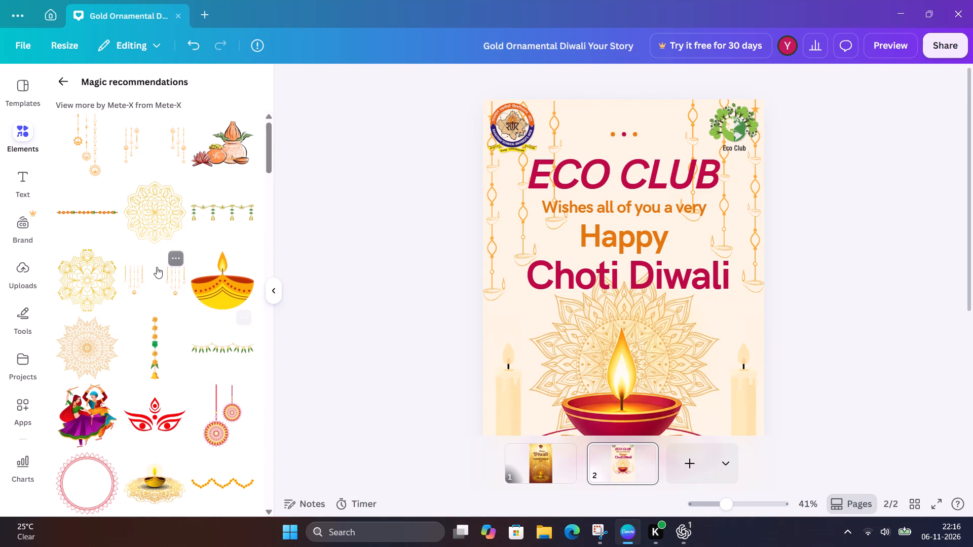
pyautogui.click(64, 79)
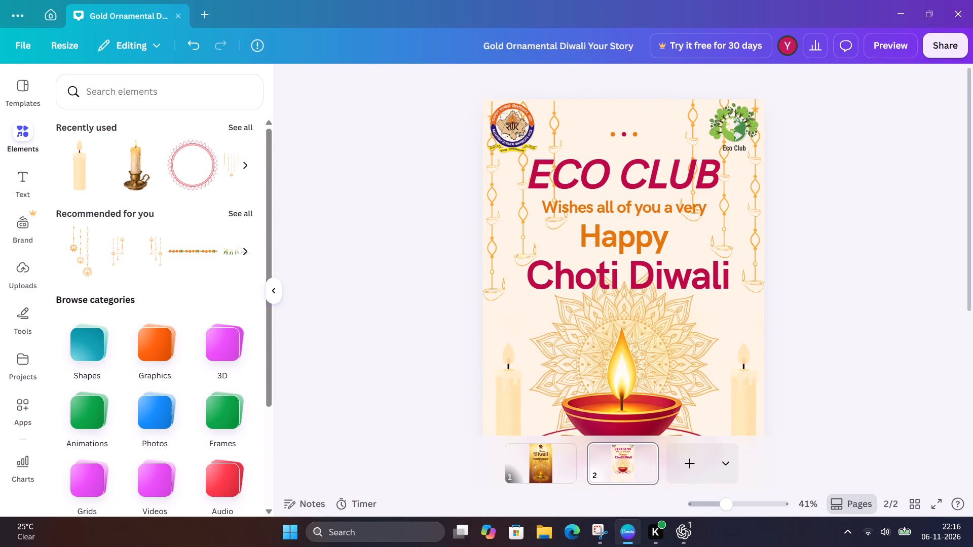
pyautogui.scroll(1, 161, 150)
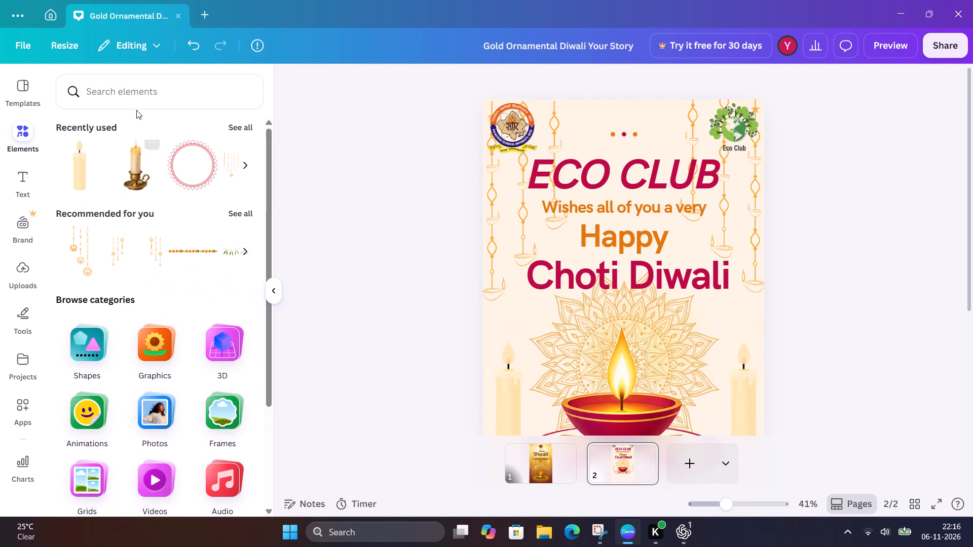
pyautogui.click(233, 125)
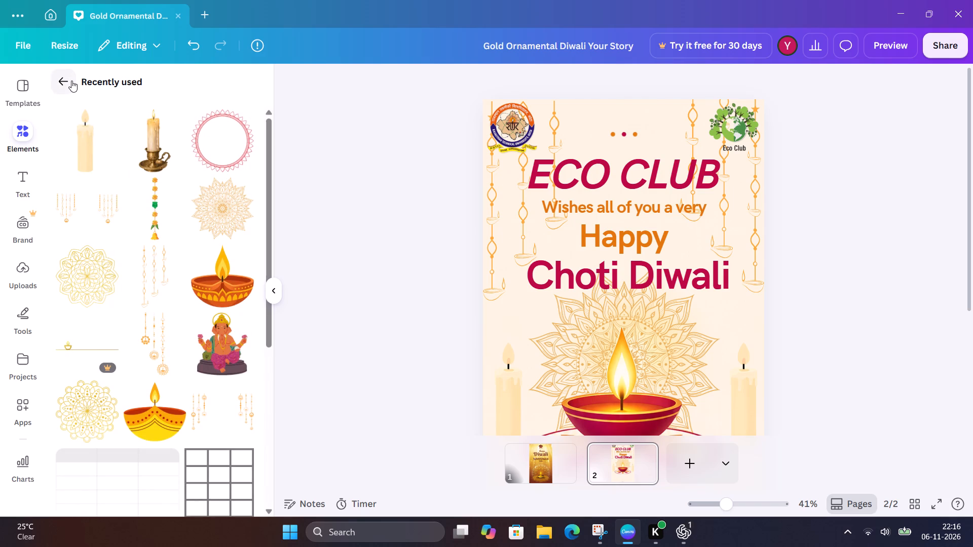
pyautogui.click(71, 81)
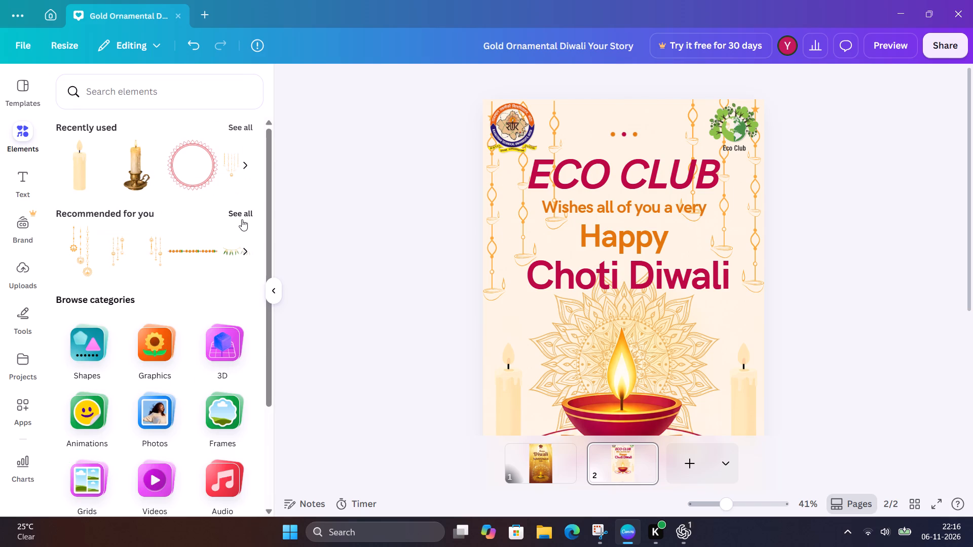
pyautogui.click(244, 219)
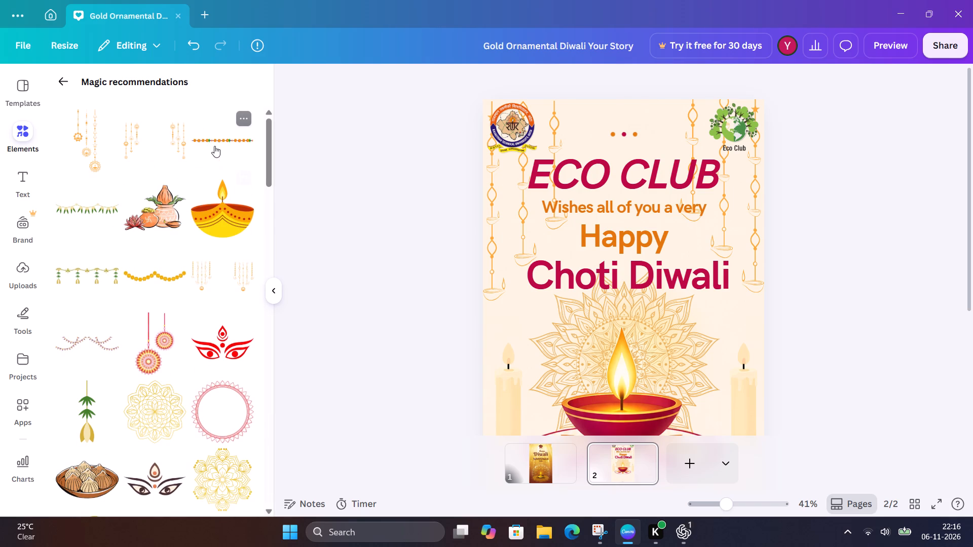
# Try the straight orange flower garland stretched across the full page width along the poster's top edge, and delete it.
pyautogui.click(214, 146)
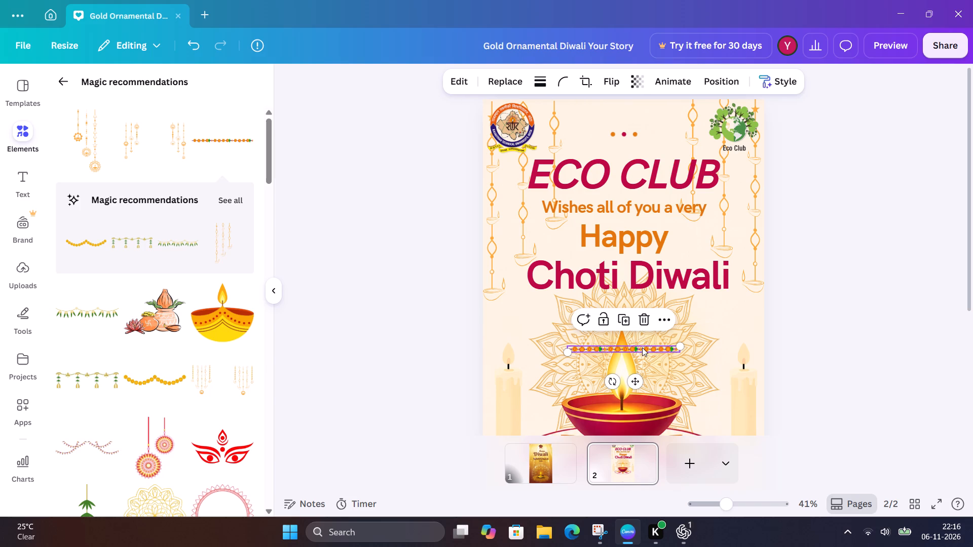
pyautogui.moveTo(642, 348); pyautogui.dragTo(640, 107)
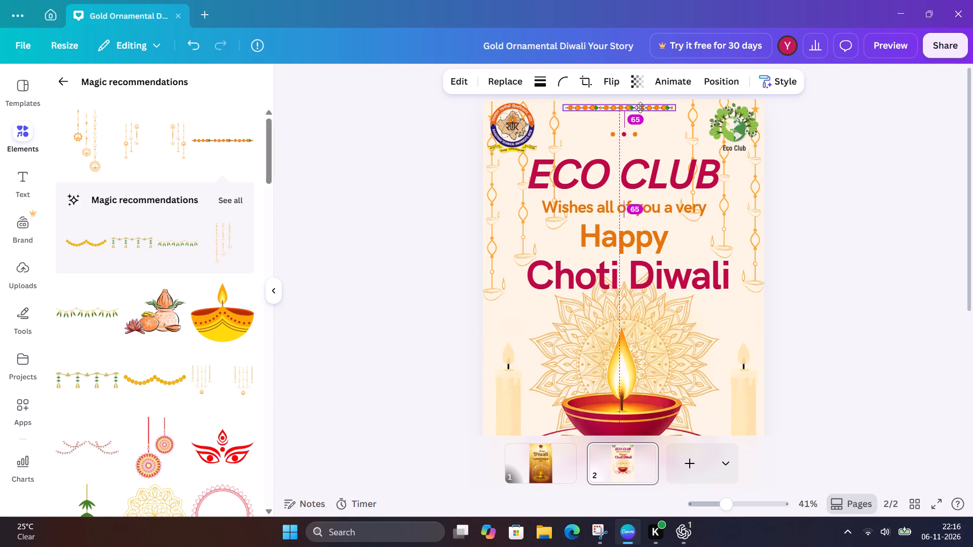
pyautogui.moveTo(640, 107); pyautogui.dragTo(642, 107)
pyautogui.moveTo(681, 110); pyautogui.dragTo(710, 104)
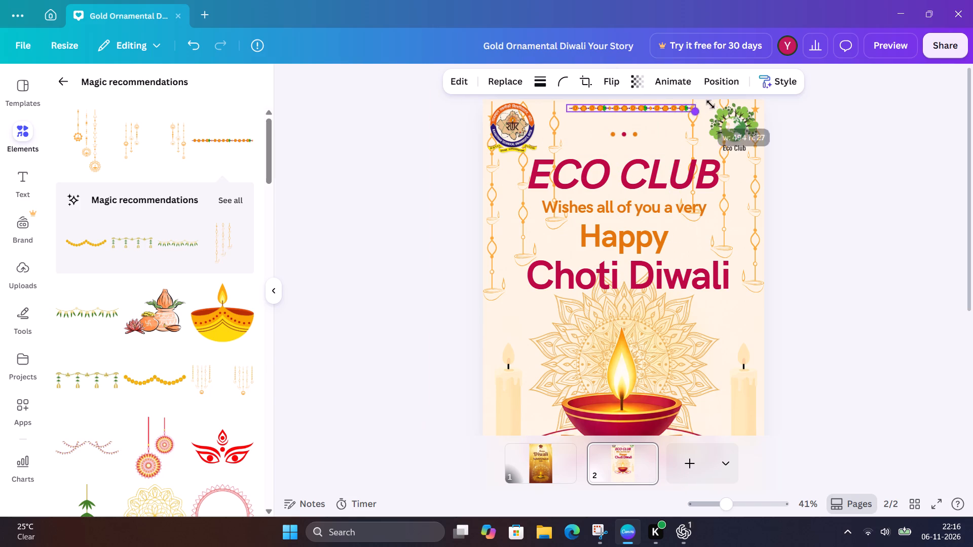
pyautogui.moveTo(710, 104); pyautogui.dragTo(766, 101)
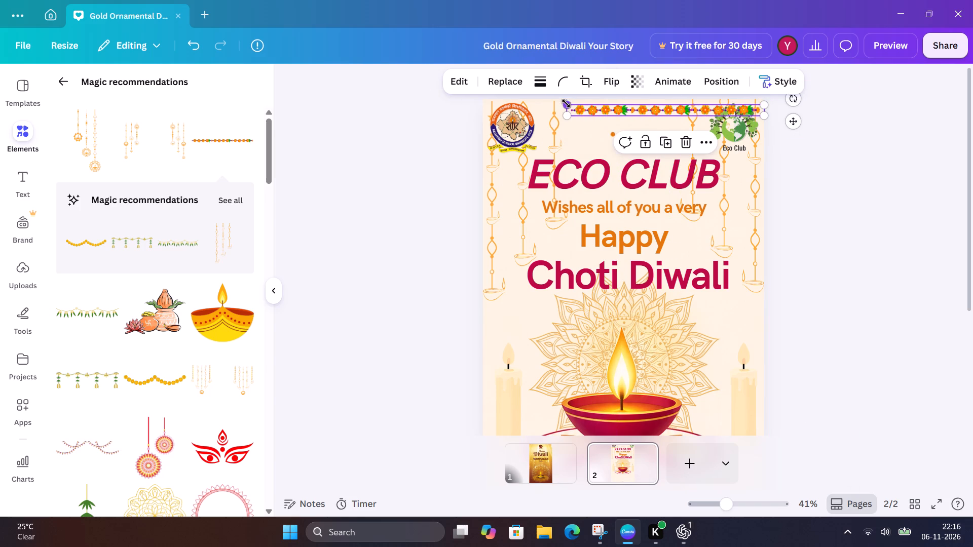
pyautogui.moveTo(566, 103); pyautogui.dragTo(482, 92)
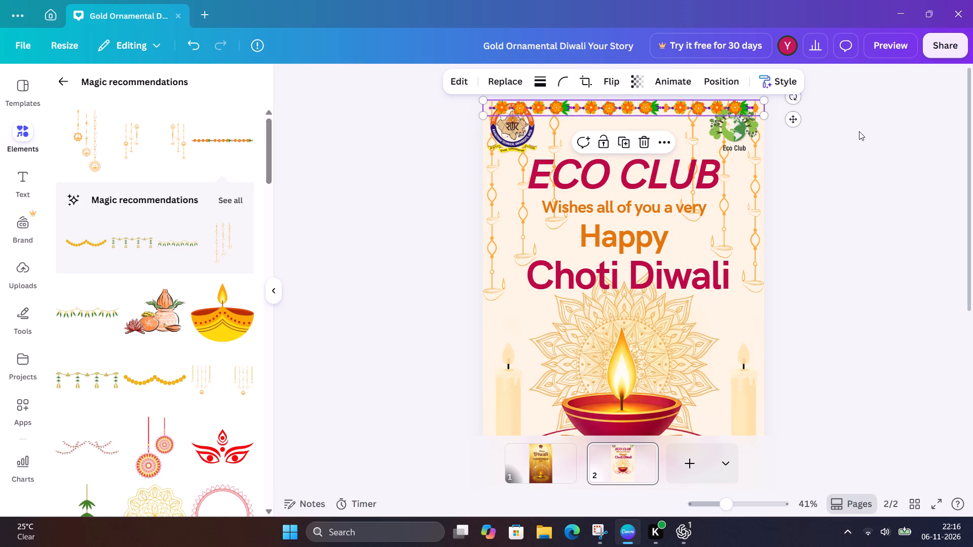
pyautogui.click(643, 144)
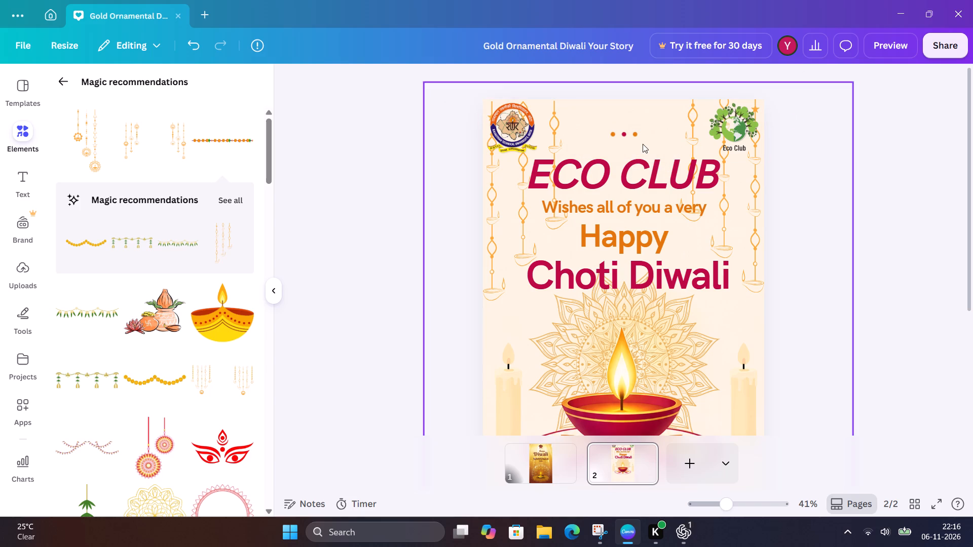
# Look through the magic recommendations for another decoration to suit the Choti Diwali poster.
pyautogui.scroll(-1, 132, 350)
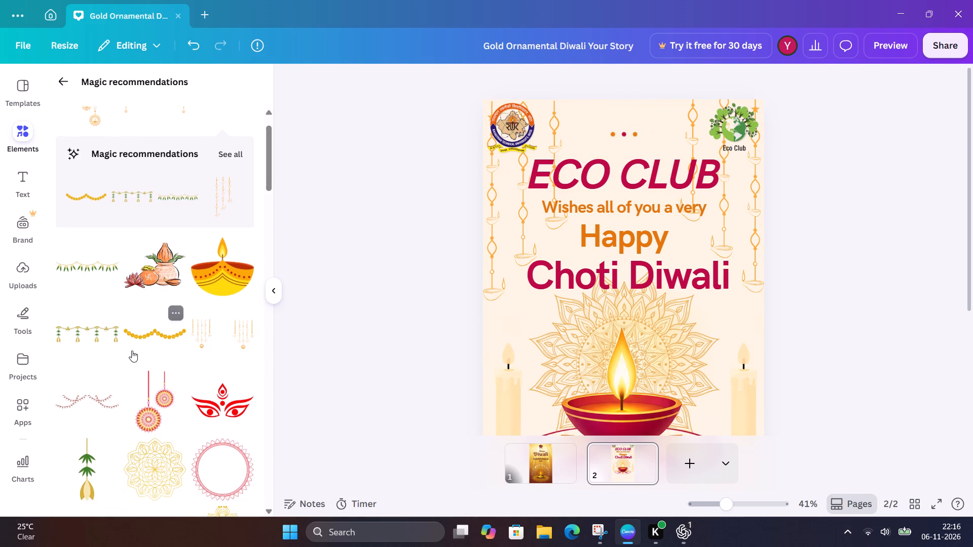
pyautogui.scroll(-1, 132, 350)
pyautogui.scroll(1, 132, 350)
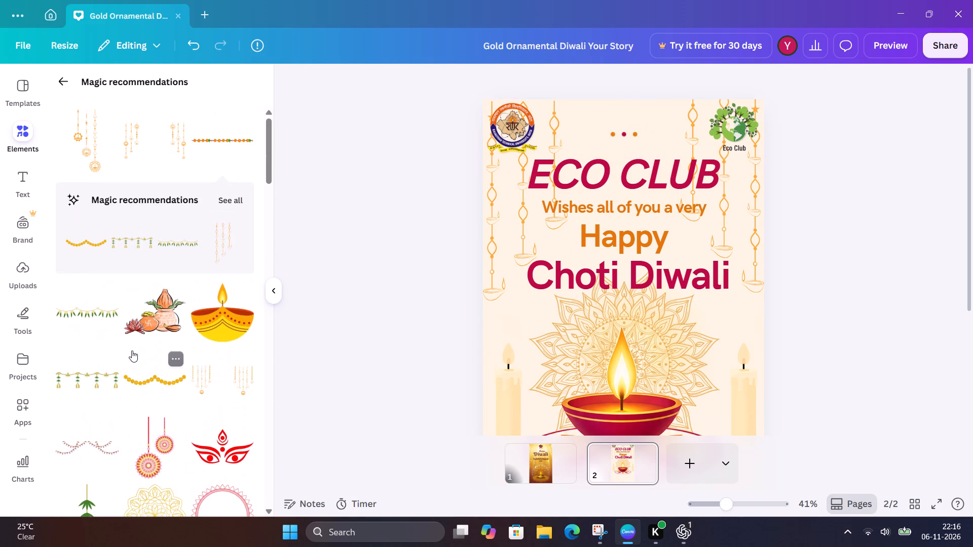
pyautogui.scroll(-2, 132, 350)
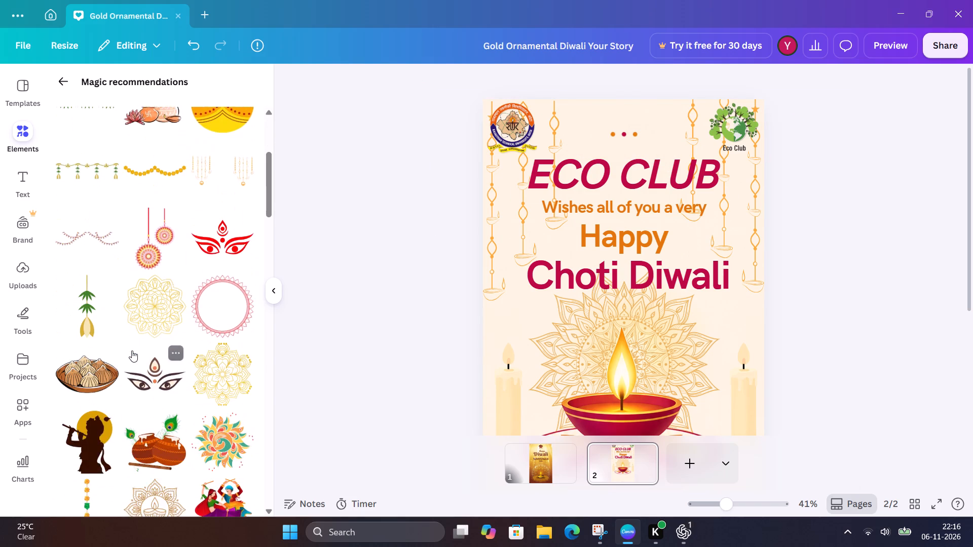
pyautogui.scroll(-3, 132, 350)
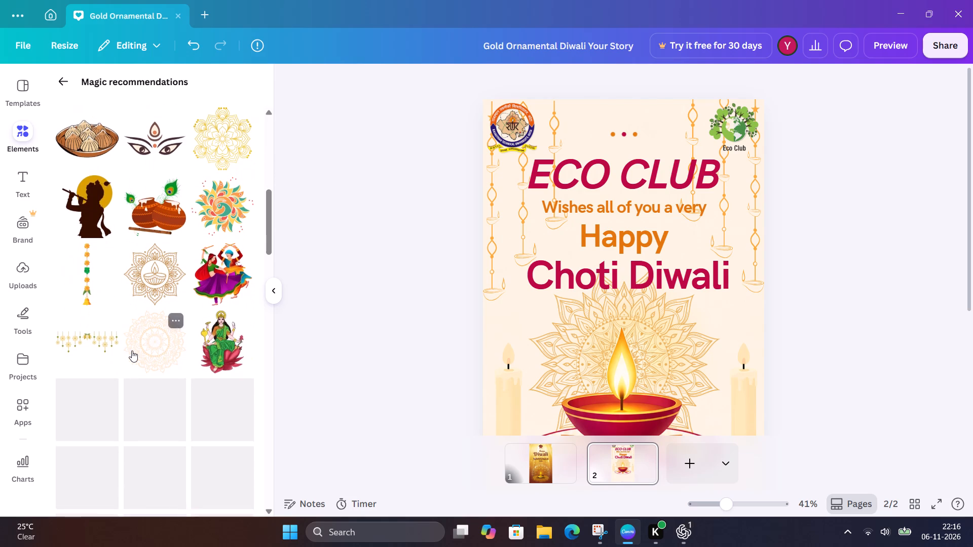
pyautogui.scroll(-4, 132, 350)
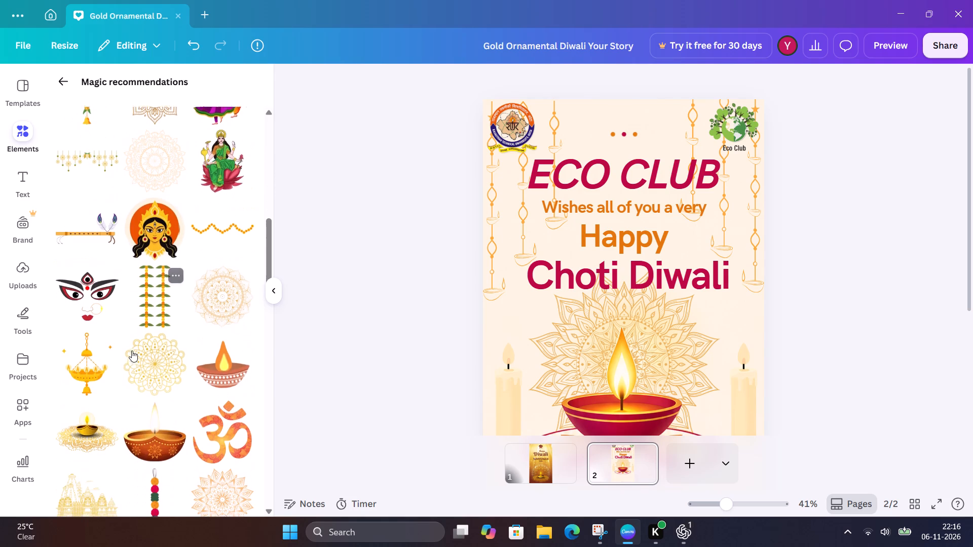
pyautogui.scroll(-4, 132, 350)
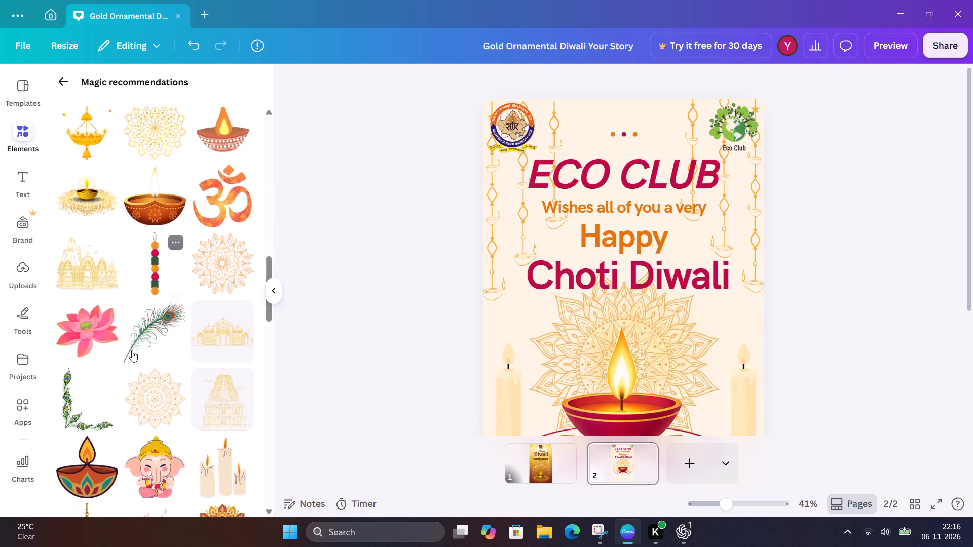
pyautogui.scroll(-1, 132, 350)
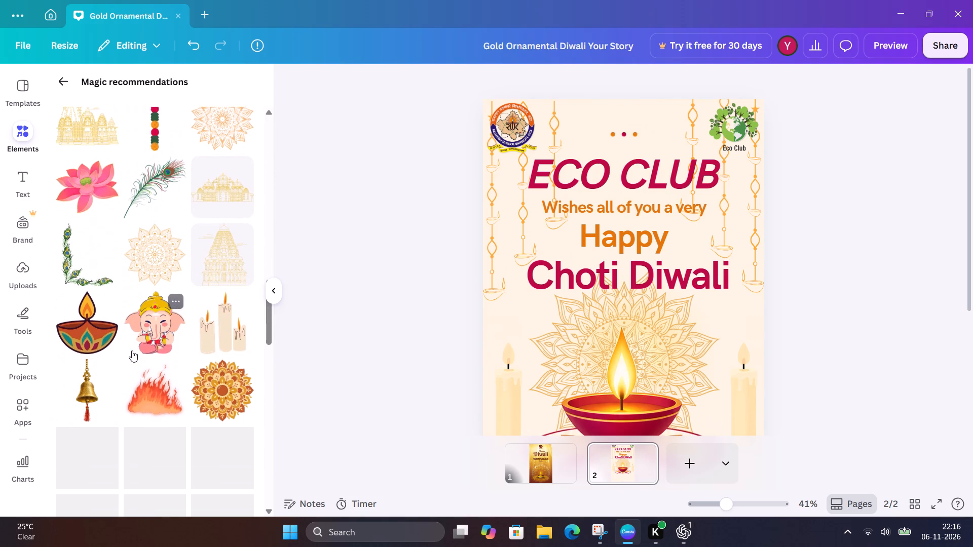
pyautogui.scroll(-2, 132, 350)
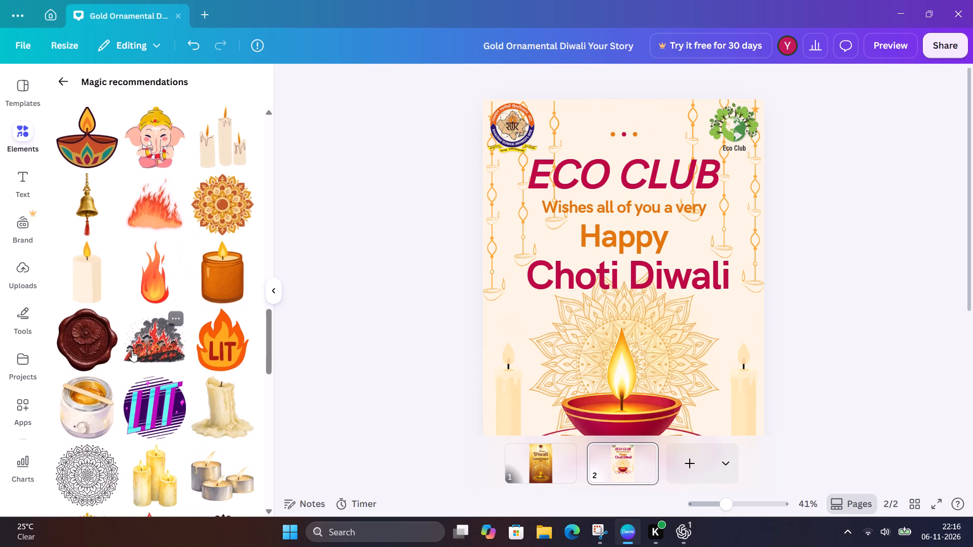
pyautogui.scroll(-3, 132, 350)
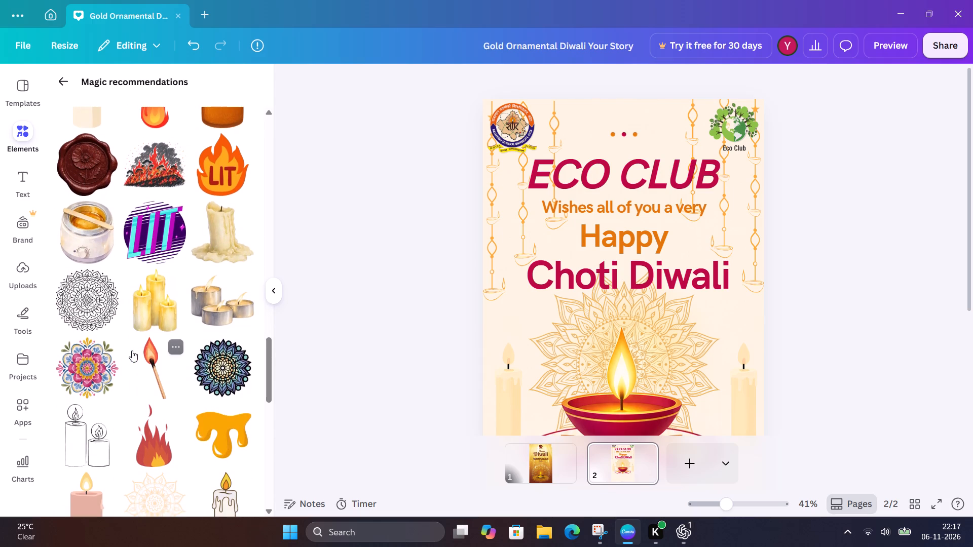
pyautogui.scroll(-3, 132, 350)
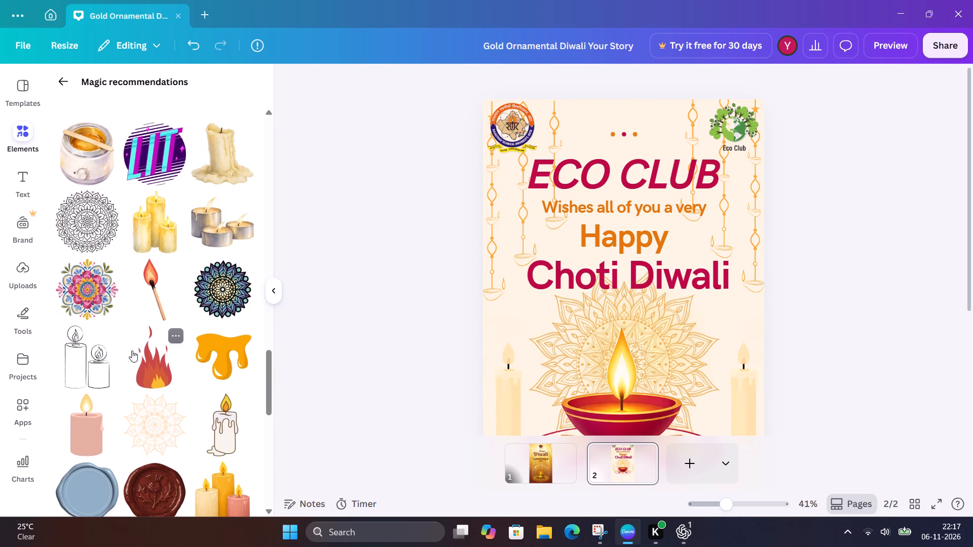
pyautogui.scroll(-3, 132, 350)
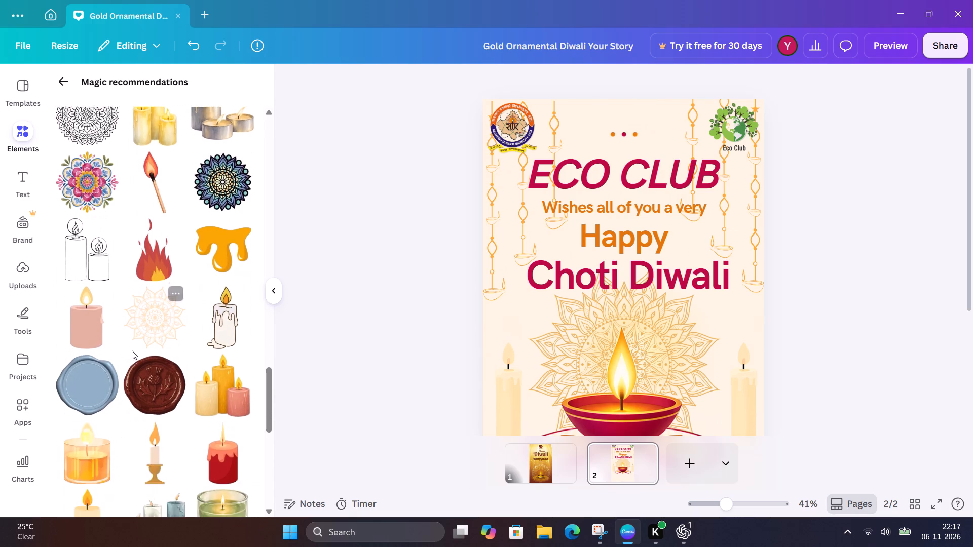
pyautogui.scroll(-3, 132, 350)
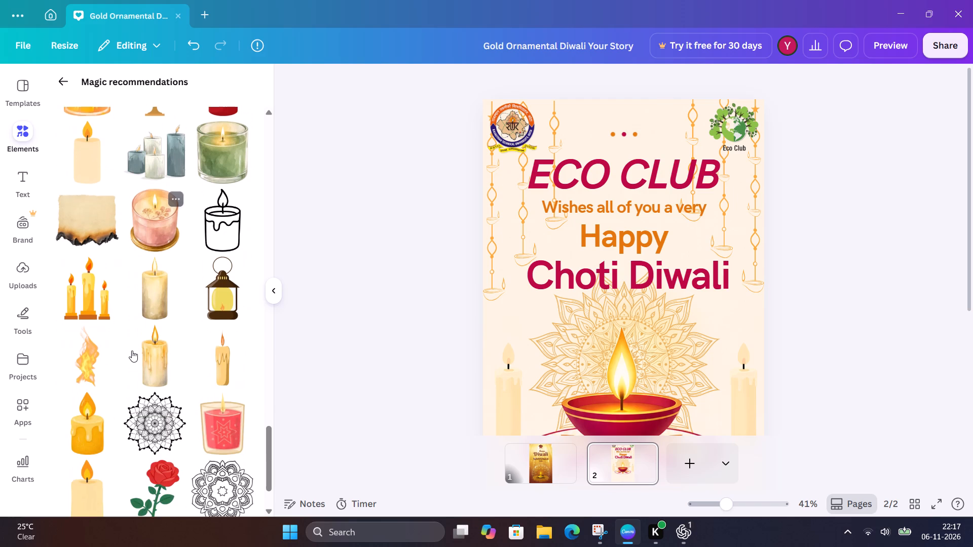
pyautogui.scroll(-3, 132, 350)
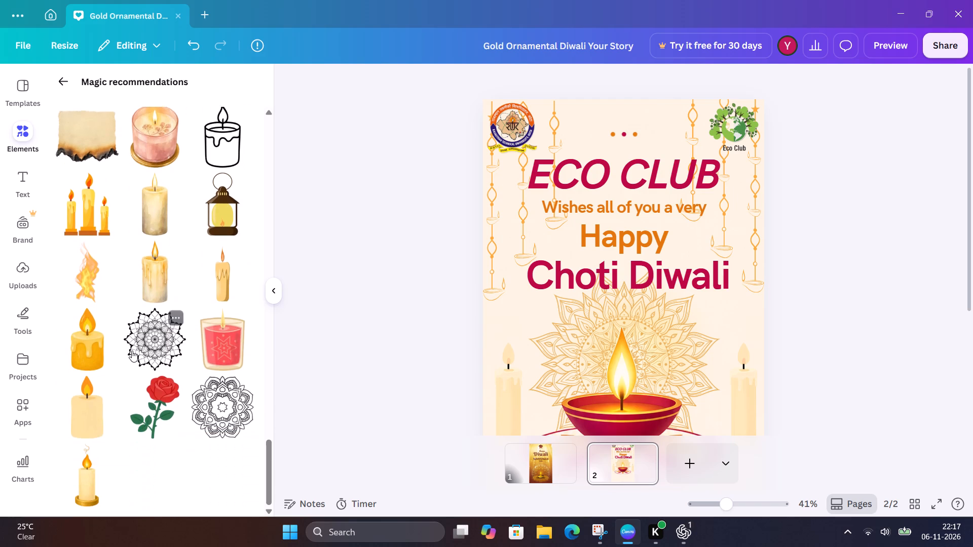
pyautogui.scroll(13, 132, 350)
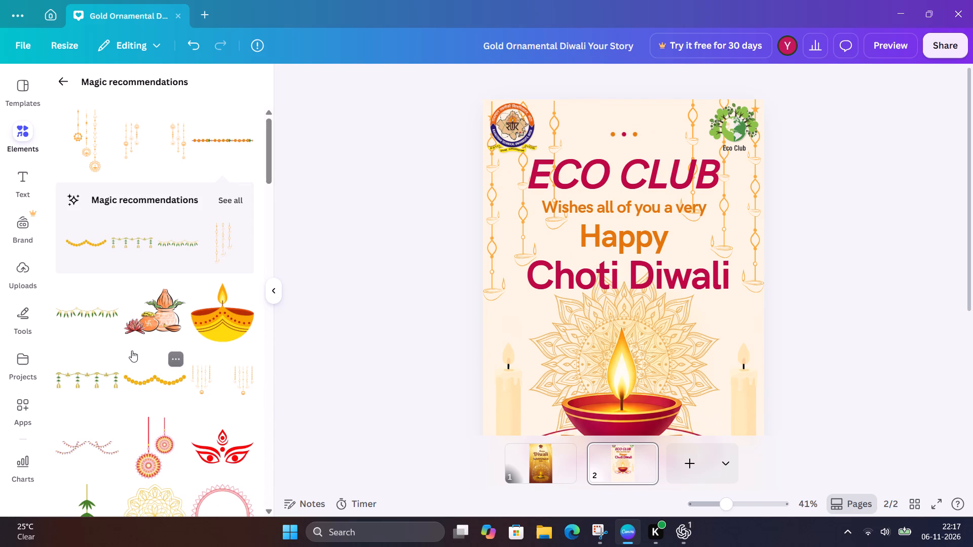
pyautogui.scroll(1, 132, 350)
# Open the full set of recommendations related to the straight flower garland and look through it for a decoration for the poster.
pyautogui.click(228, 204)
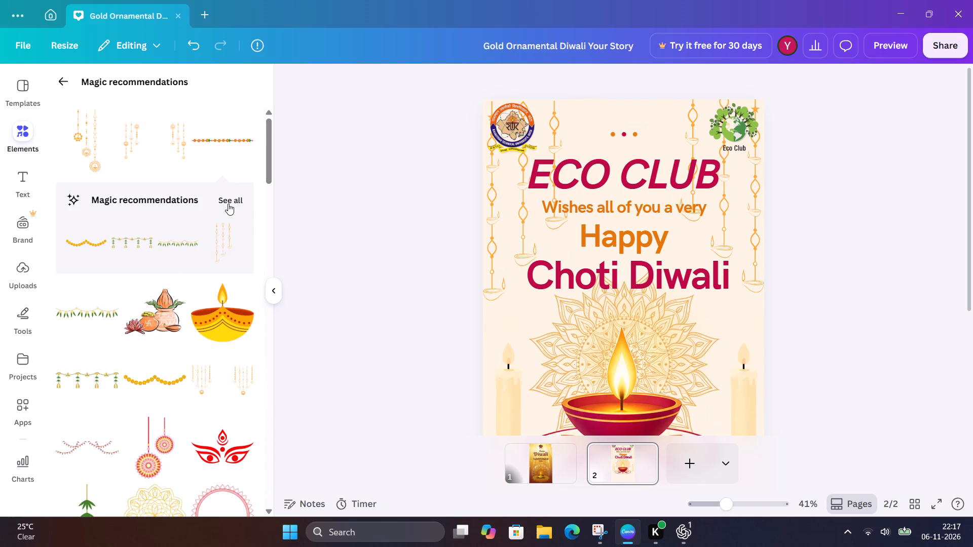
pyautogui.scroll(-1, 201, 302)
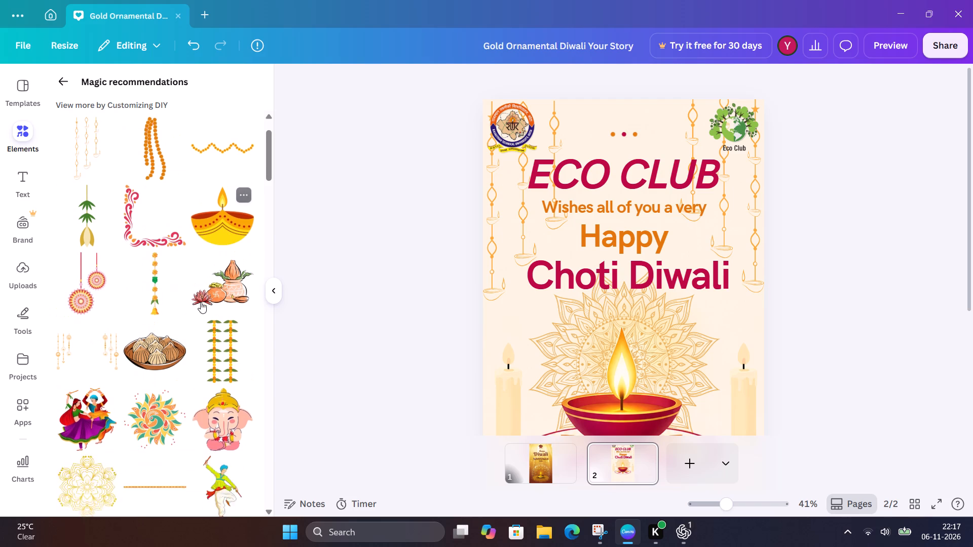
pyautogui.scroll(-1, 201, 302)
pyautogui.scroll(-1, 158, 345)
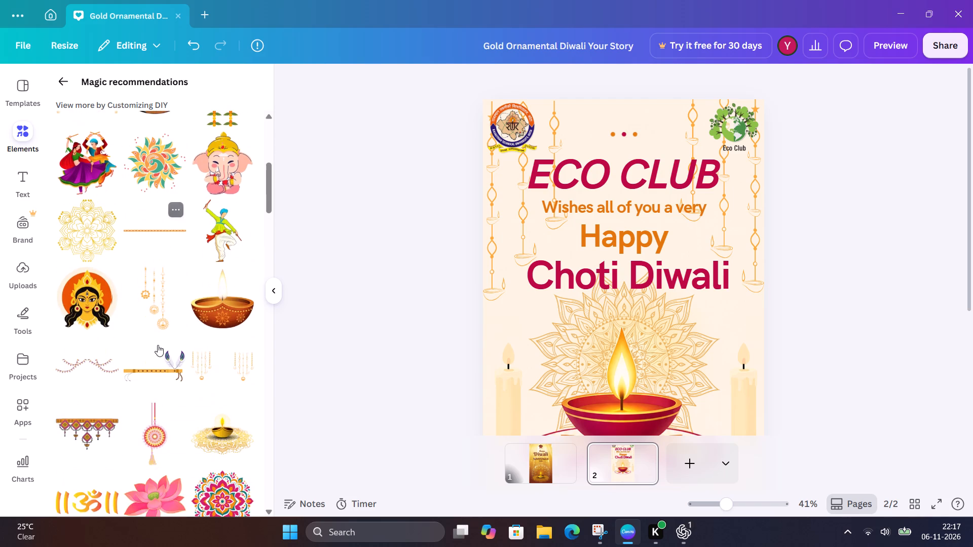
pyautogui.scroll(-4, 158, 345)
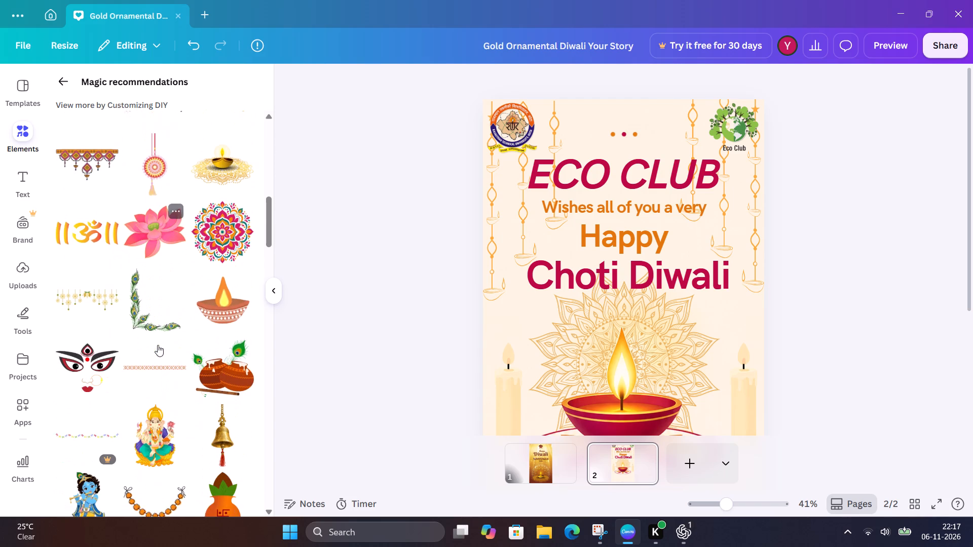
pyautogui.scroll(-2, 158, 345)
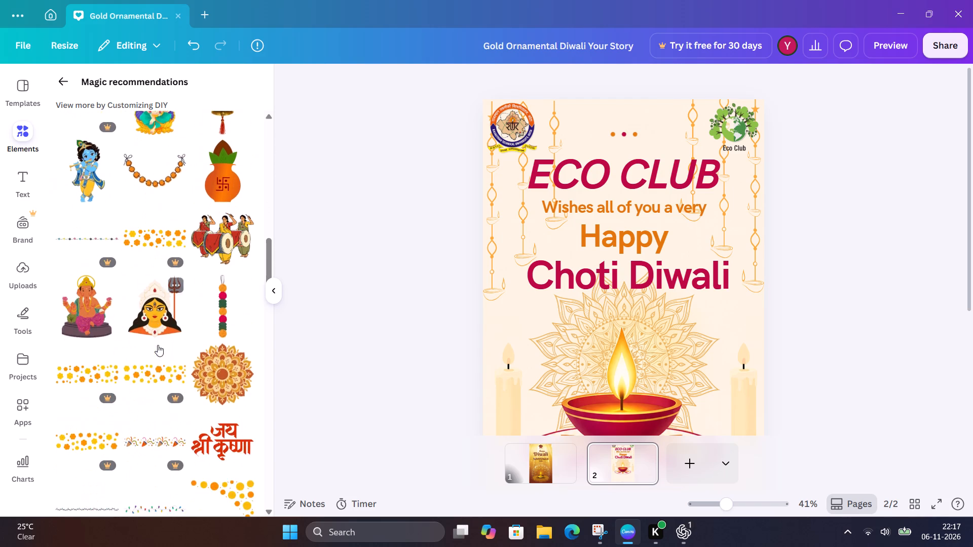
pyautogui.scroll(-2, 158, 345)
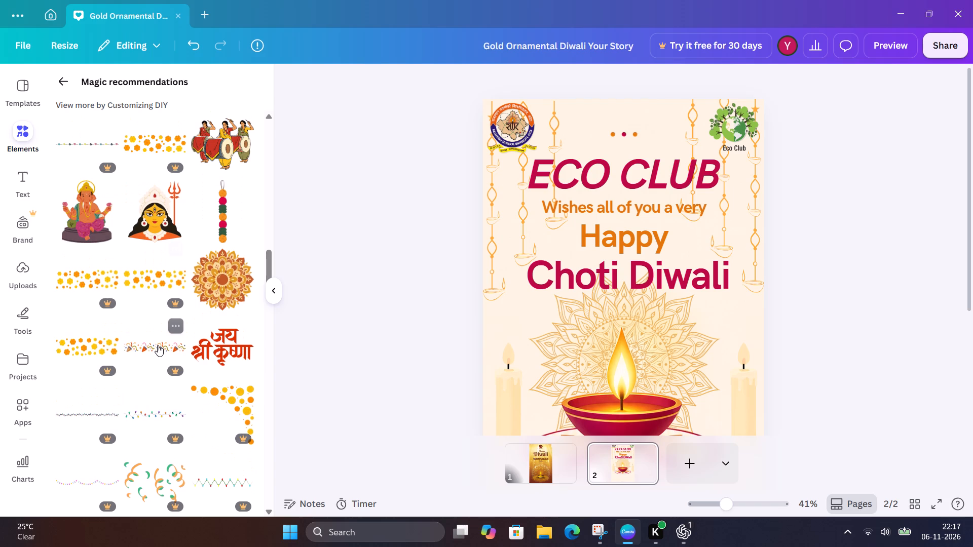
pyautogui.scroll(-2, 158, 345)
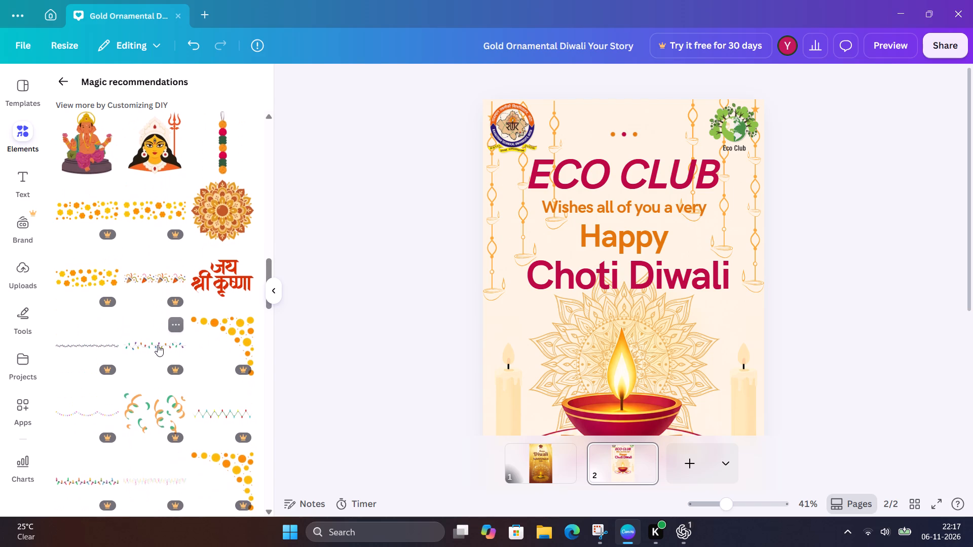
pyautogui.scroll(-1, 158, 345)
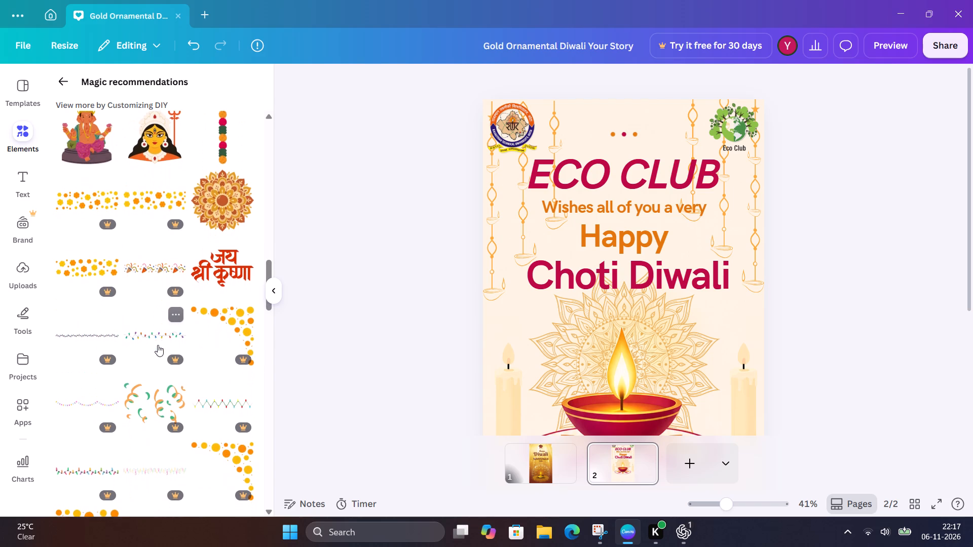
pyautogui.scroll(-2, 158, 345)
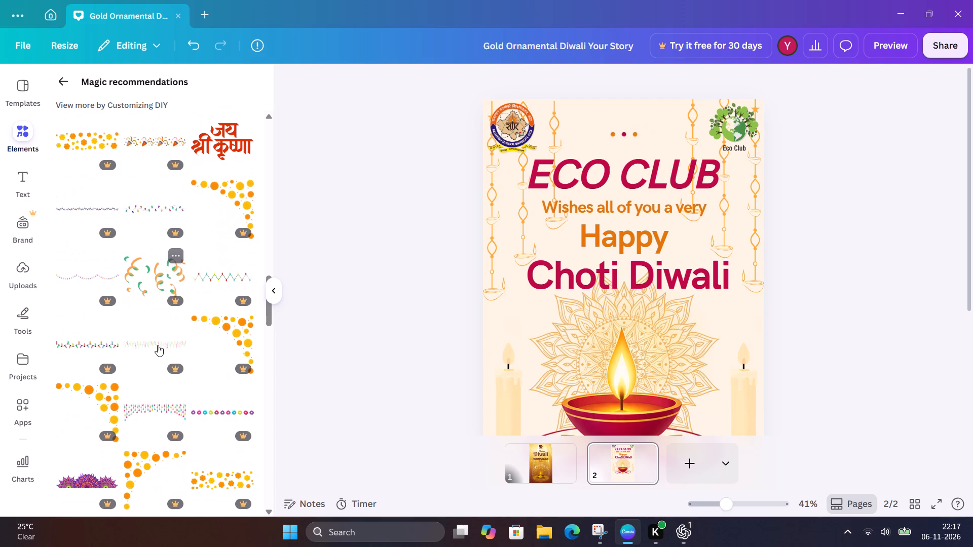
pyautogui.scroll(-3, 158, 345)
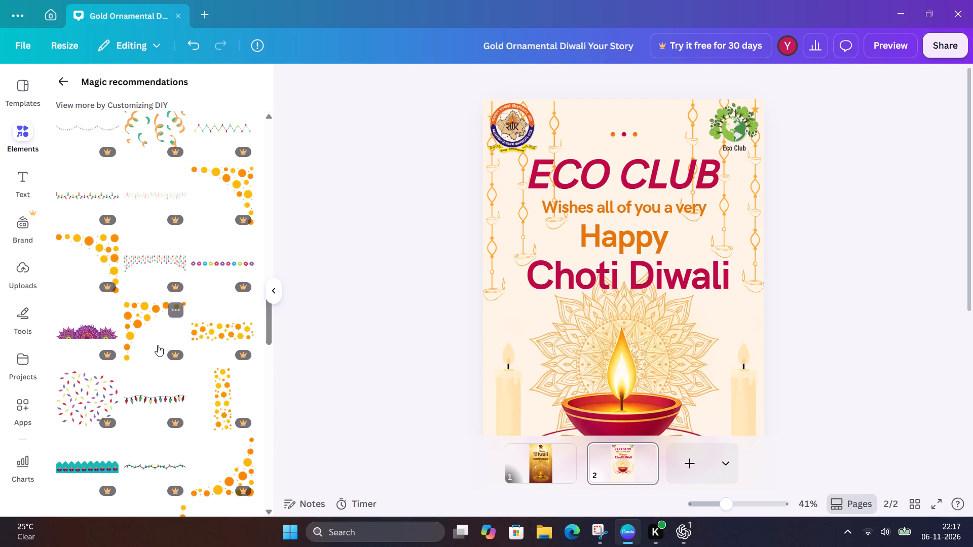
pyautogui.scroll(-1, 158, 345)
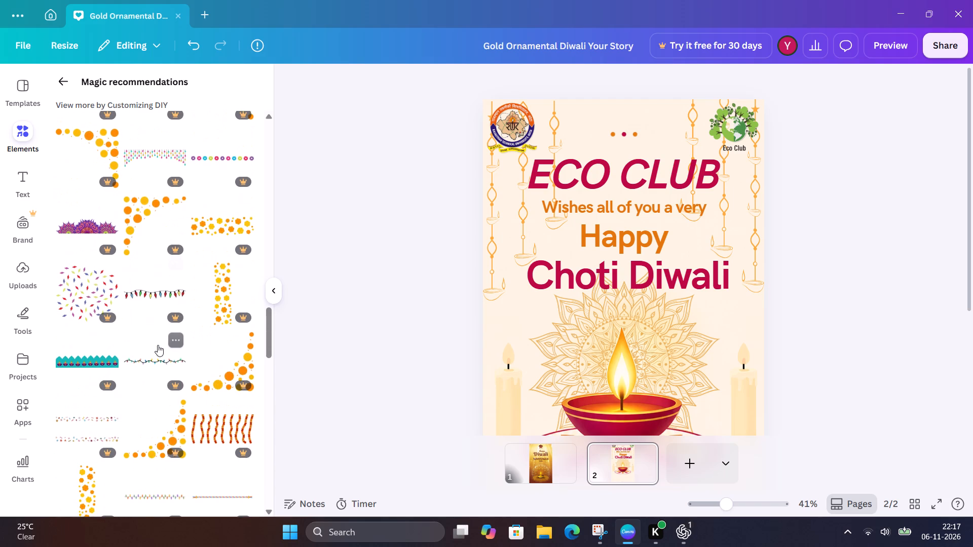
pyautogui.scroll(-1, 158, 345)
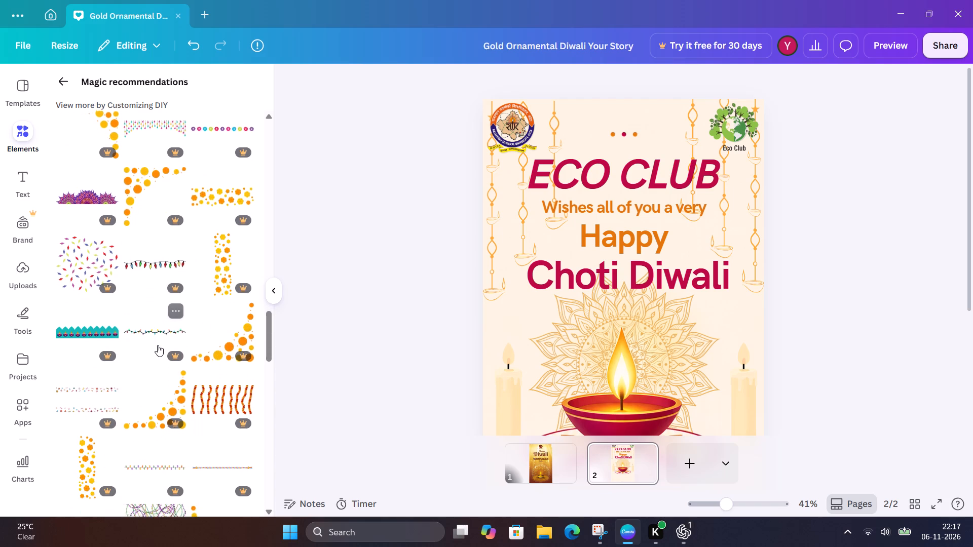
pyautogui.scroll(-3, 158, 345)
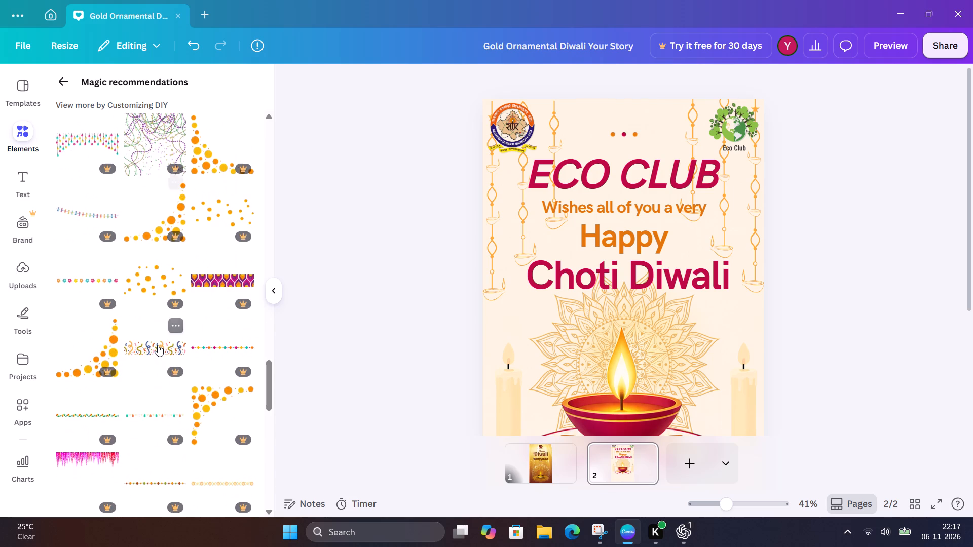
pyautogui.scroll(-1, 158, 345)
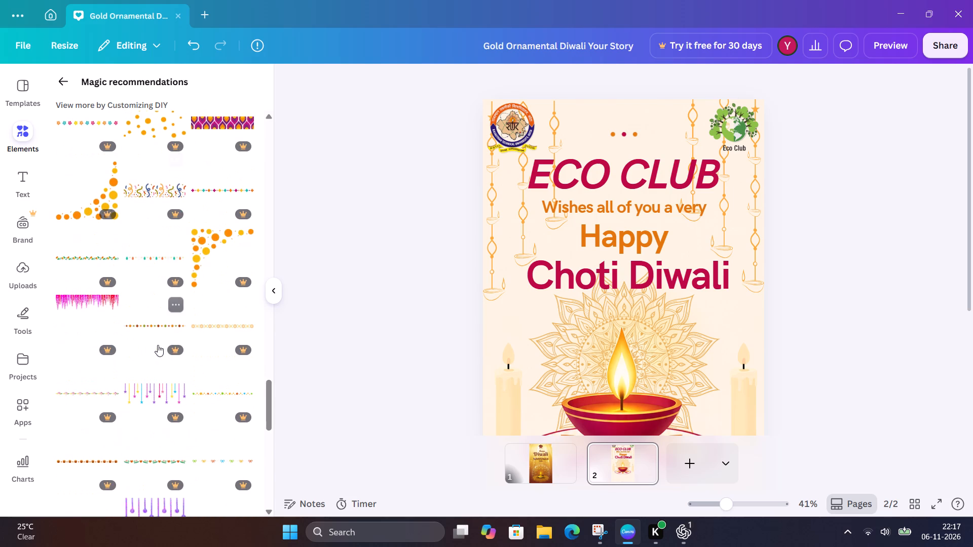
pyautogui.scroll(-6, 158, 345)
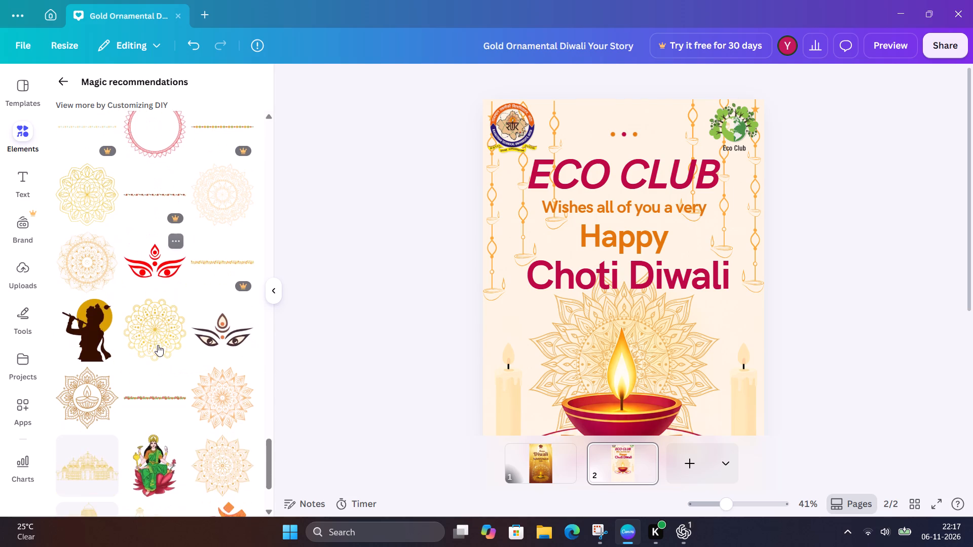
pyautogui.scroll(-4, 158, 345)
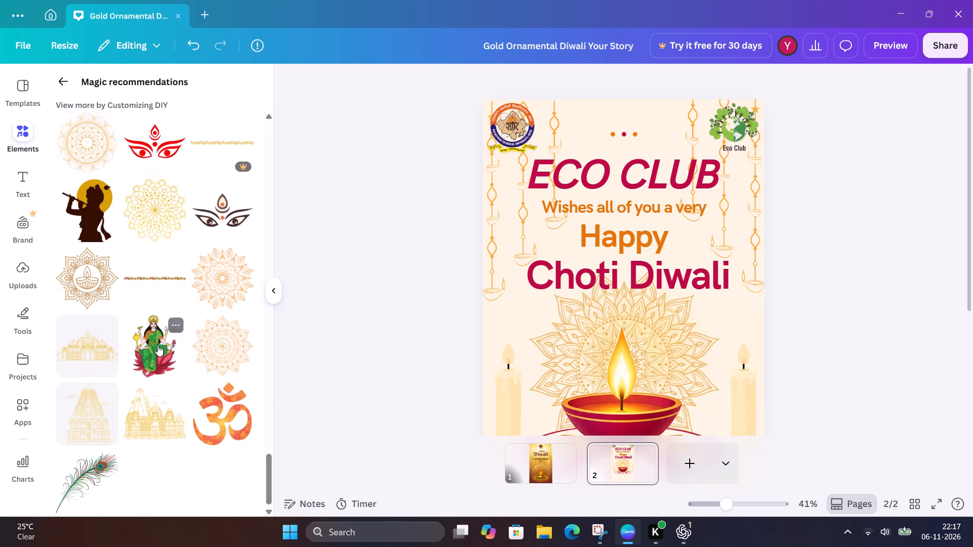
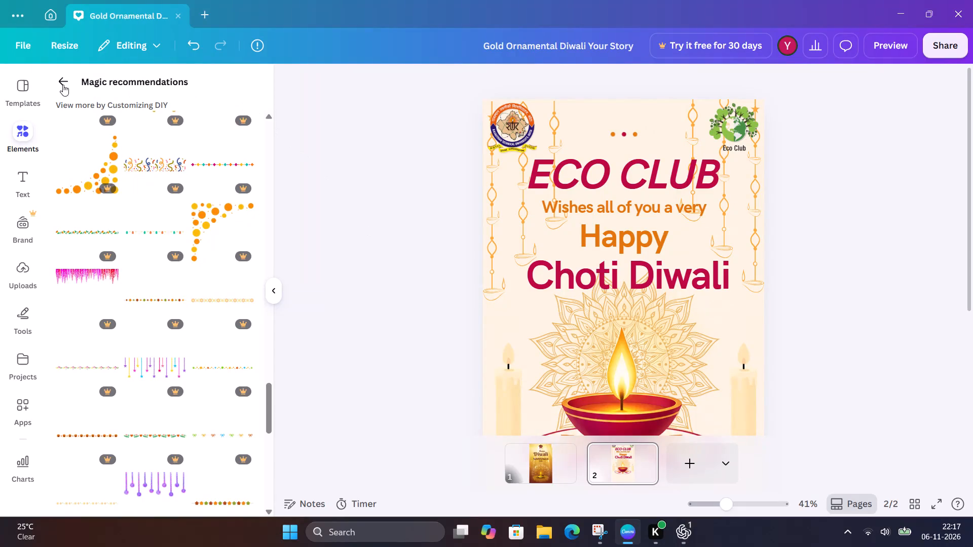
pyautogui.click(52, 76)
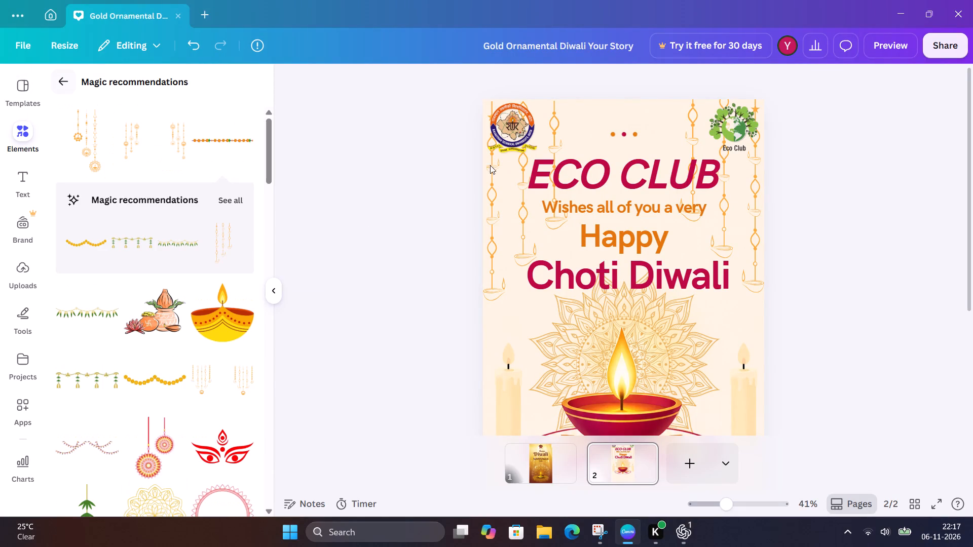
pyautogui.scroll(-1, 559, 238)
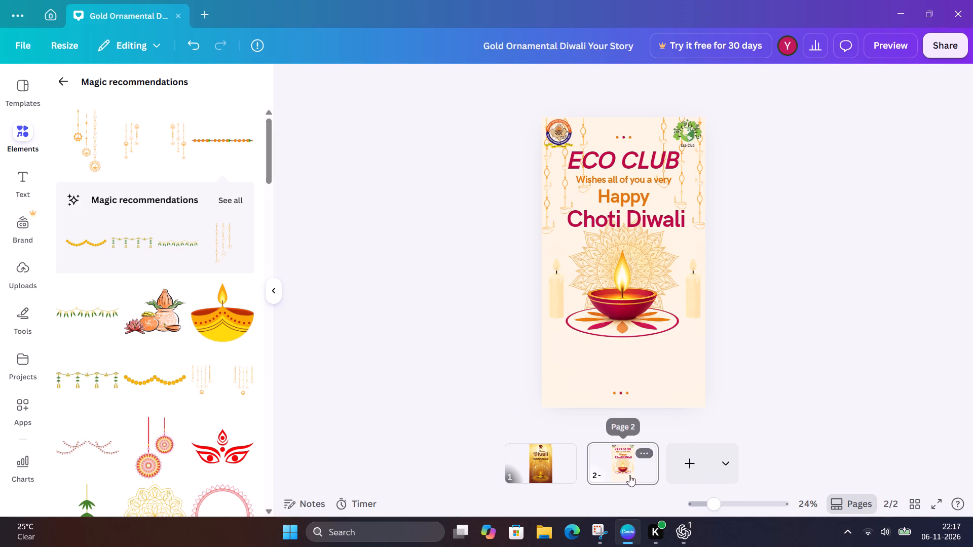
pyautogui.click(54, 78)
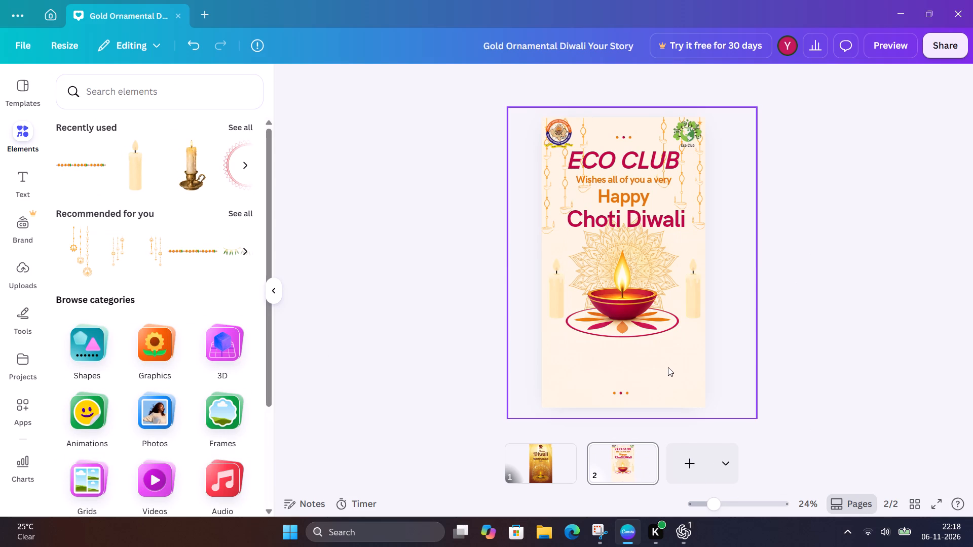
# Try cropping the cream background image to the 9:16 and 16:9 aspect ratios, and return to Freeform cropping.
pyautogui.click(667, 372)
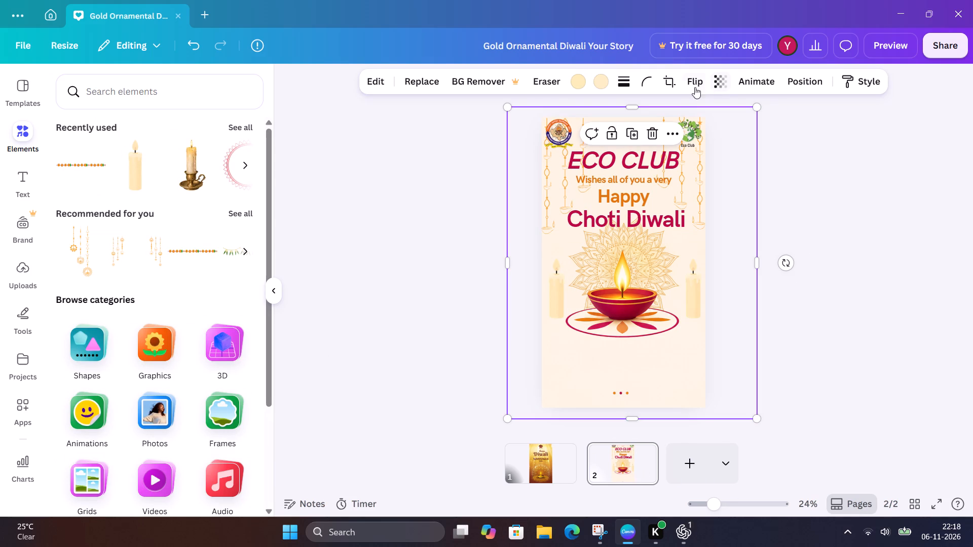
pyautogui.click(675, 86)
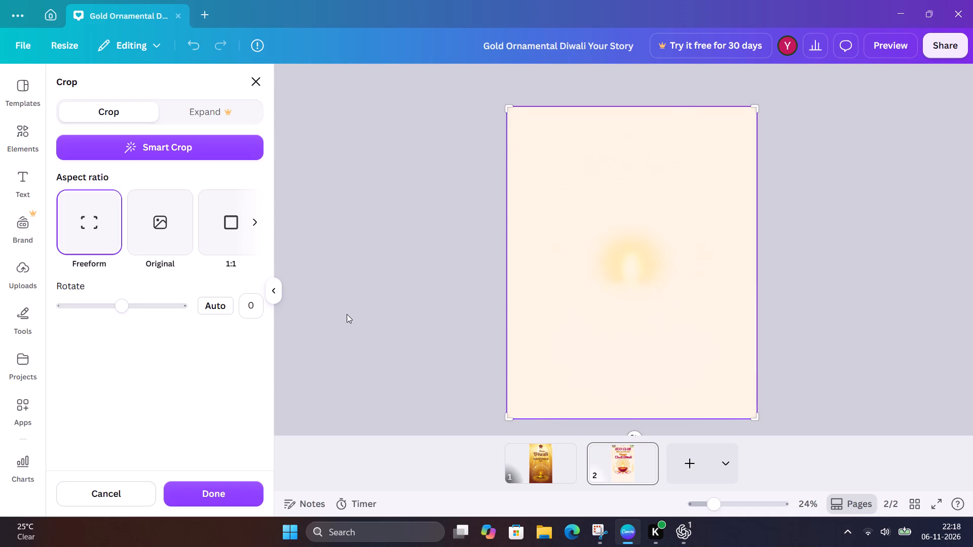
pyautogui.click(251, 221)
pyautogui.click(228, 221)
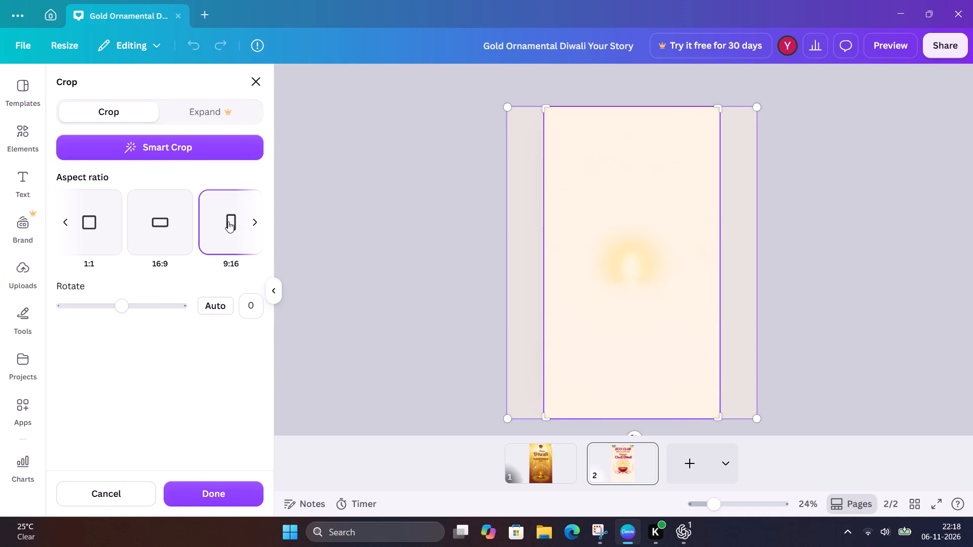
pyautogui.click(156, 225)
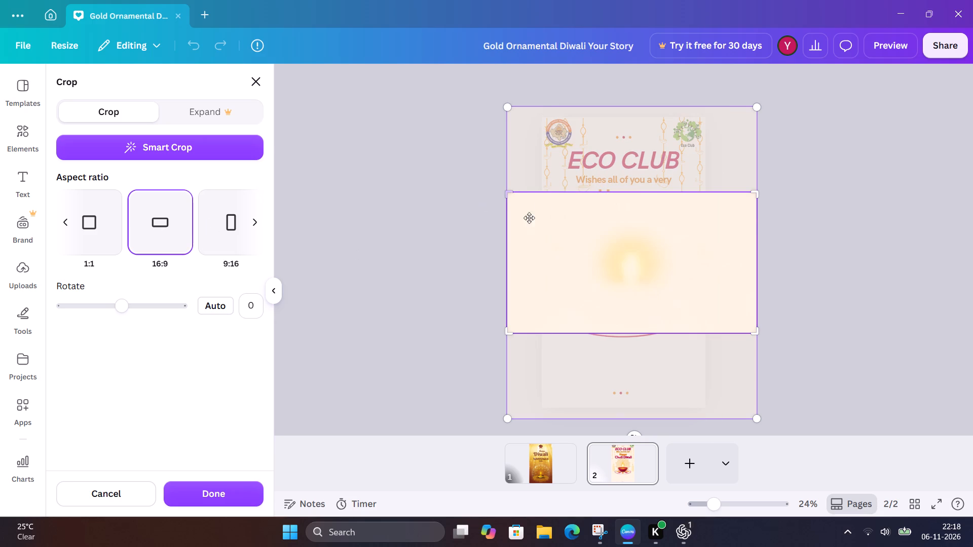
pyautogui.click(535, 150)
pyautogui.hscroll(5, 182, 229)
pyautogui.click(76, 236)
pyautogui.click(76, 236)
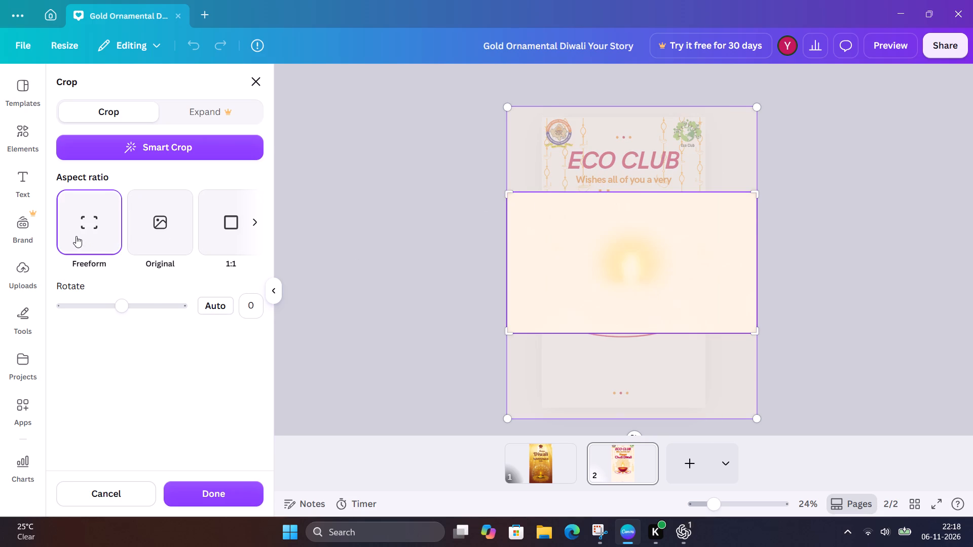
# Crop the cream background image freeform to the page's width, from the page's top edge to just below the diya.
pyautogui.moveTo(690, 270); pyautogui.dragTo(695, 280)
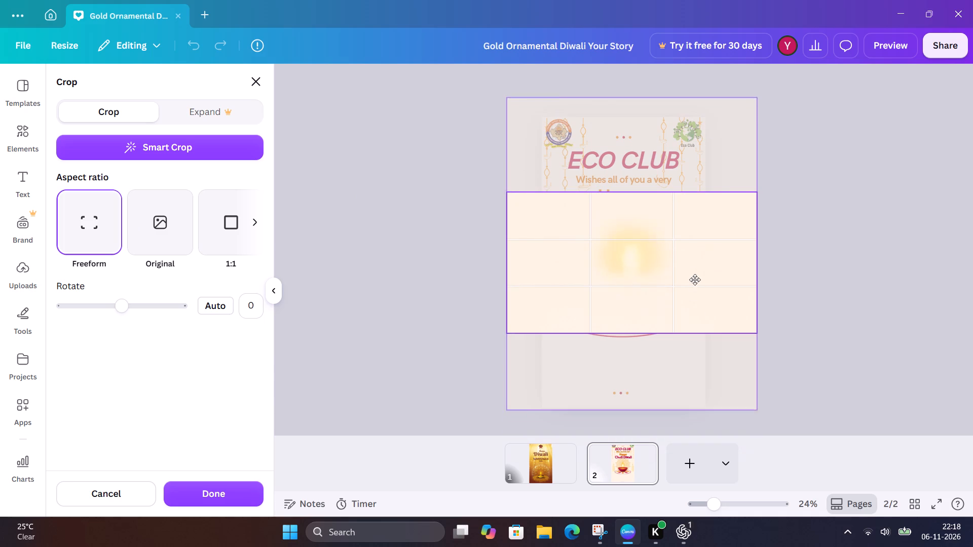
pyautogui.moveTo(695, 280); pyautogui.dragTo(703, 287)
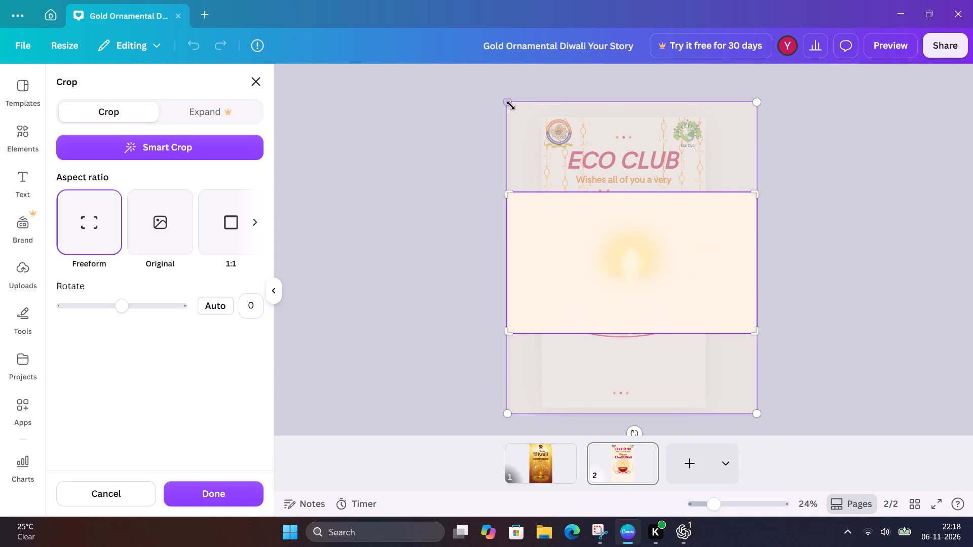
pyautogui.moveTo(508, 105); pyautogui.dragTo(557, 136)
pyautogui.moveTo(638, 244); pyautogui.dragTo(631, 209)
pyautogui.moveTo(760, 191); pyautogui.dragTo(730, 208)
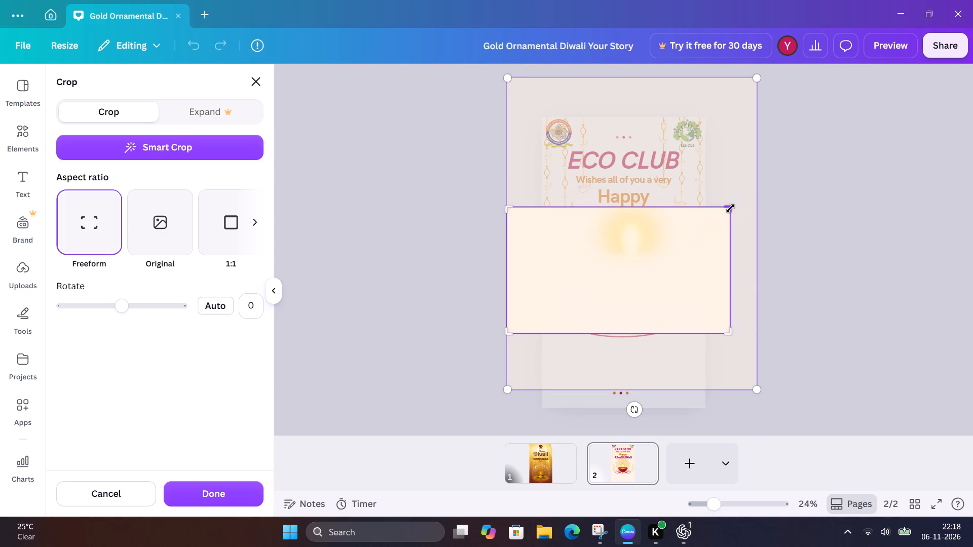
pyautogui.moveTo(730, 208); pyautogui.dragTo(704, 118)
pyautogui.moveTo(510, 331); pyautogui.dragTo(516, 331)
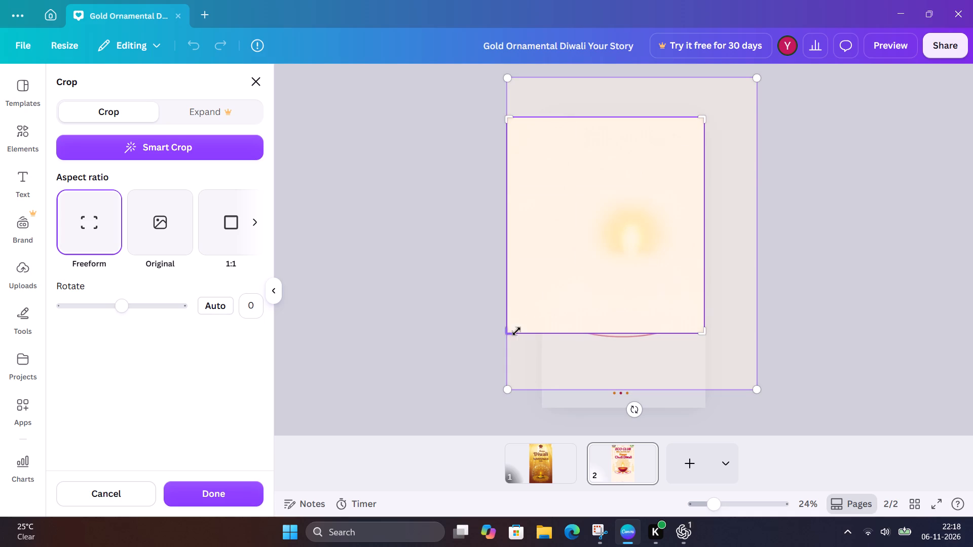
pyautogui.moveTo(516, 331); pyautogui.dragTo(542, 343)
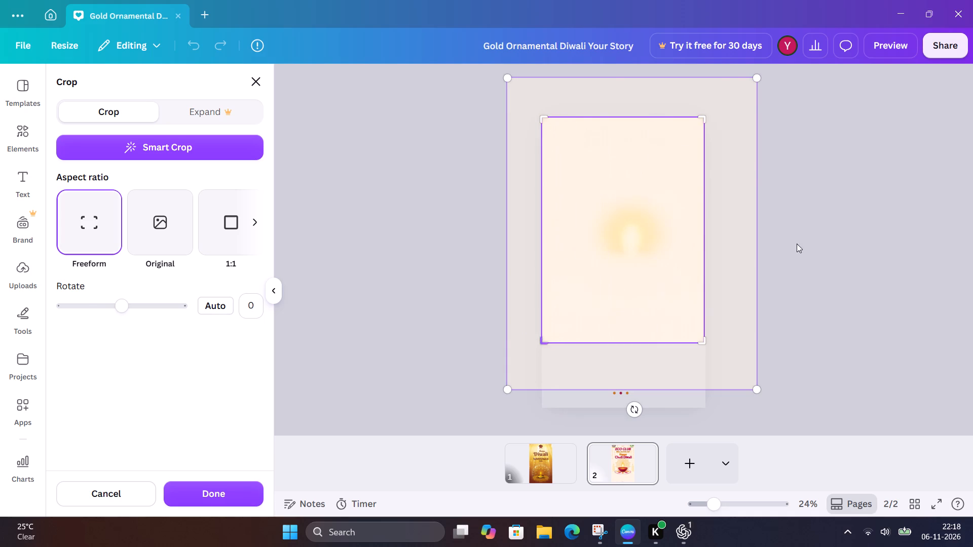
pyautogui.click(854, 217)
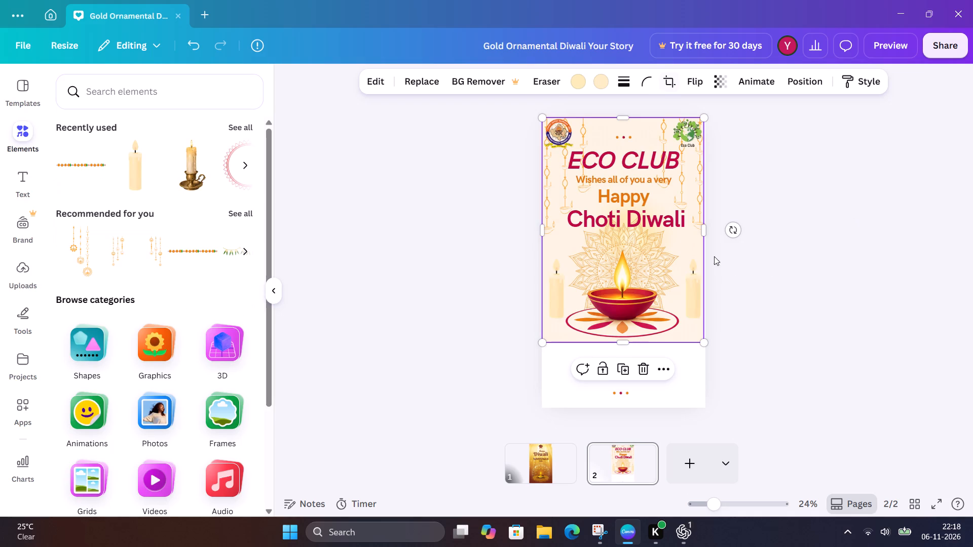
pyautogui.click(705, 236)
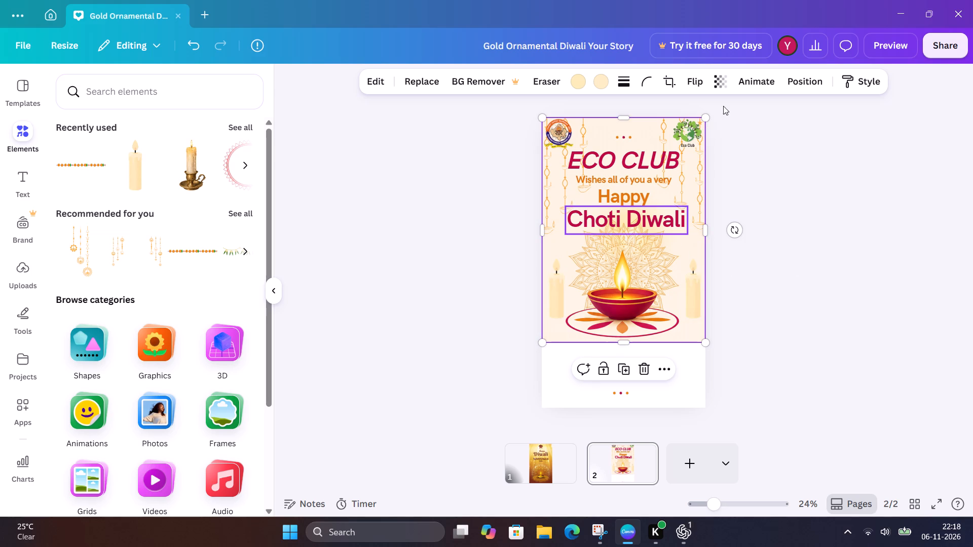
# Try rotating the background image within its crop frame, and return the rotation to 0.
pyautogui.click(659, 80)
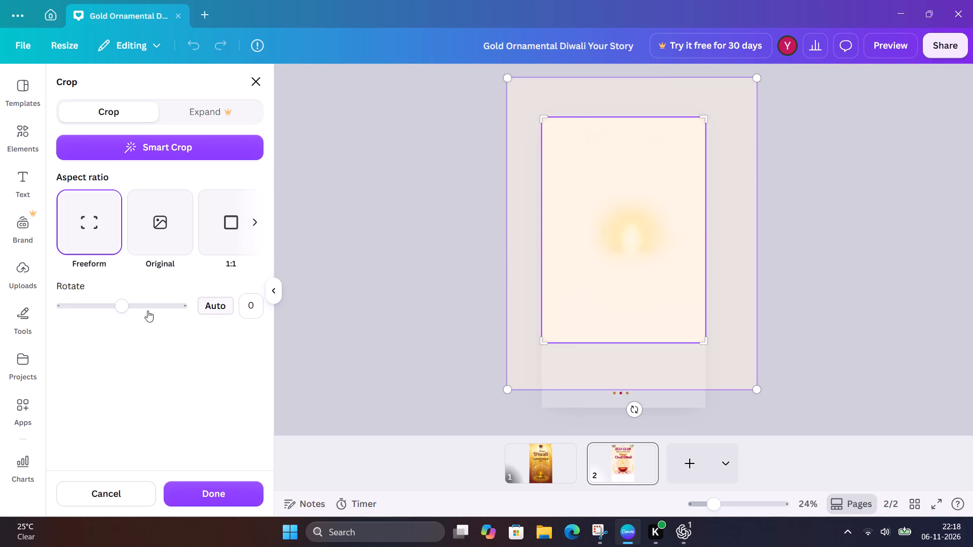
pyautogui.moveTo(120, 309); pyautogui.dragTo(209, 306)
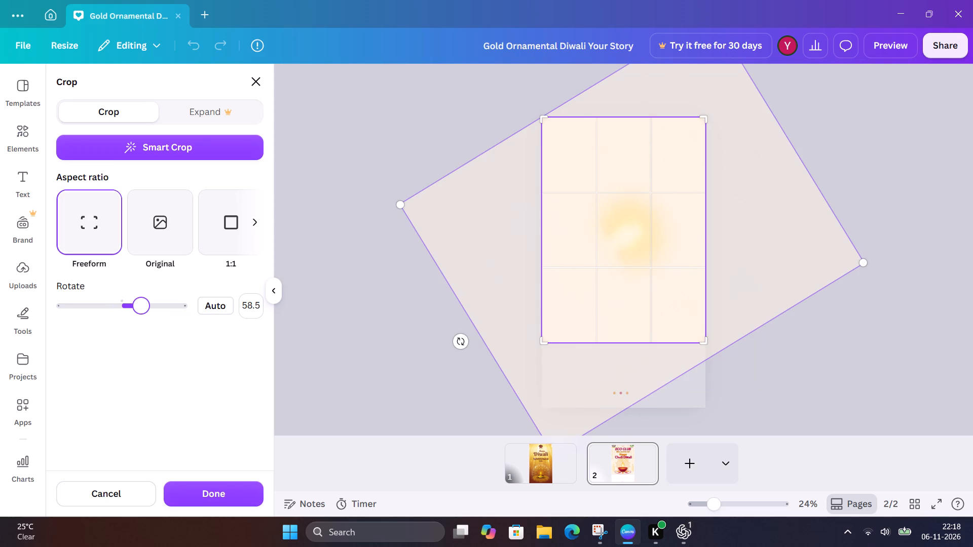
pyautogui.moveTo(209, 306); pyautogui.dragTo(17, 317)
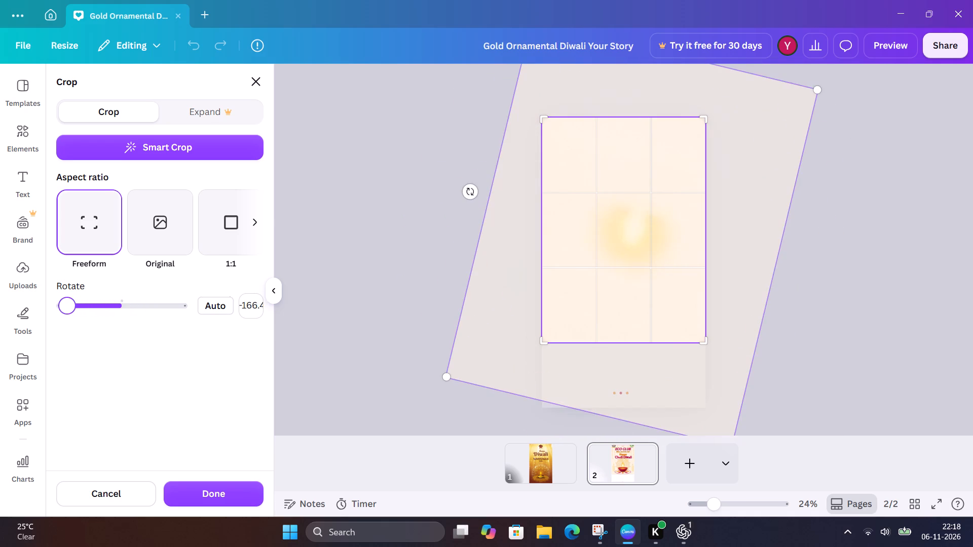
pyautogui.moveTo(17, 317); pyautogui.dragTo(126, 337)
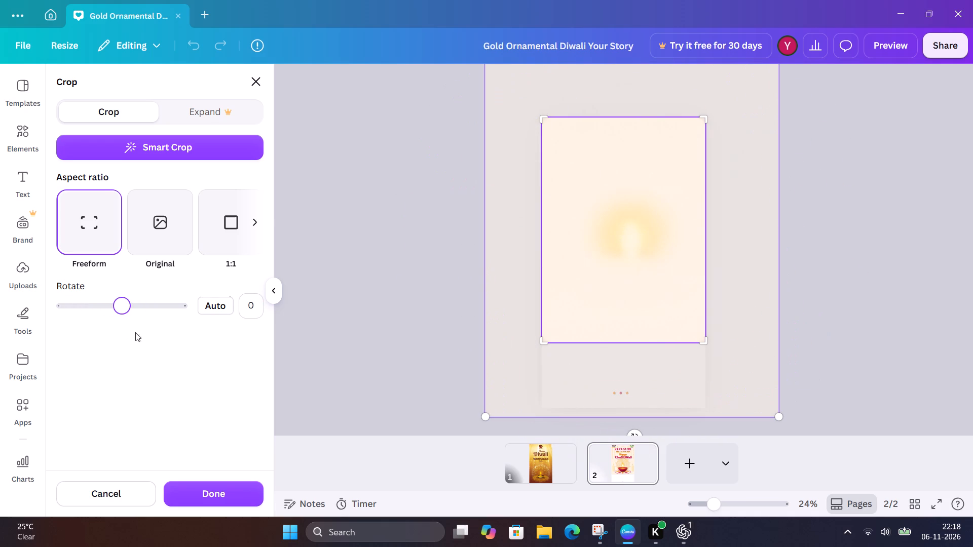
# Apply Smart Crop to the cream background image and finish cropping.
pyautogui.click(179, 154)
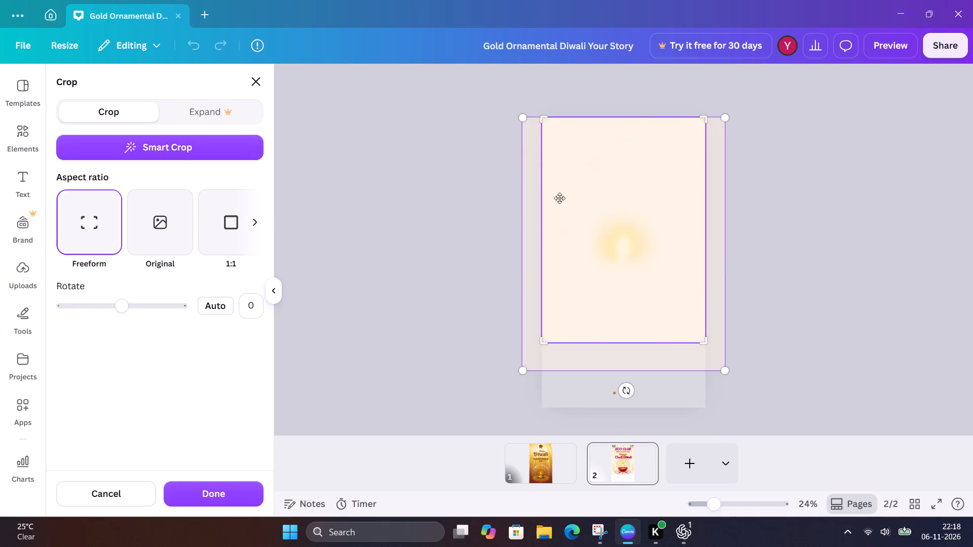
pyautogui.click(631, 299)
pyautogui.click(837, 226)
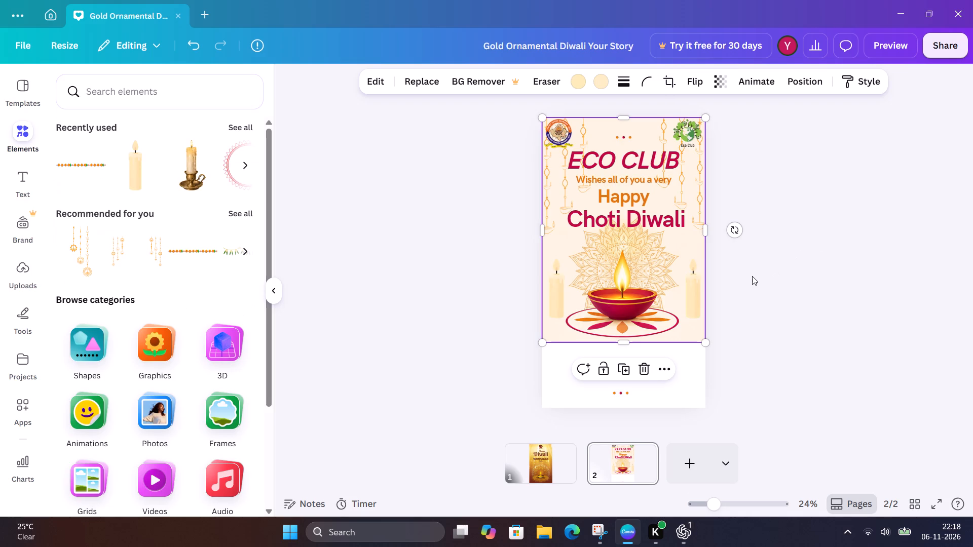
pyautogui.click(752, 276)
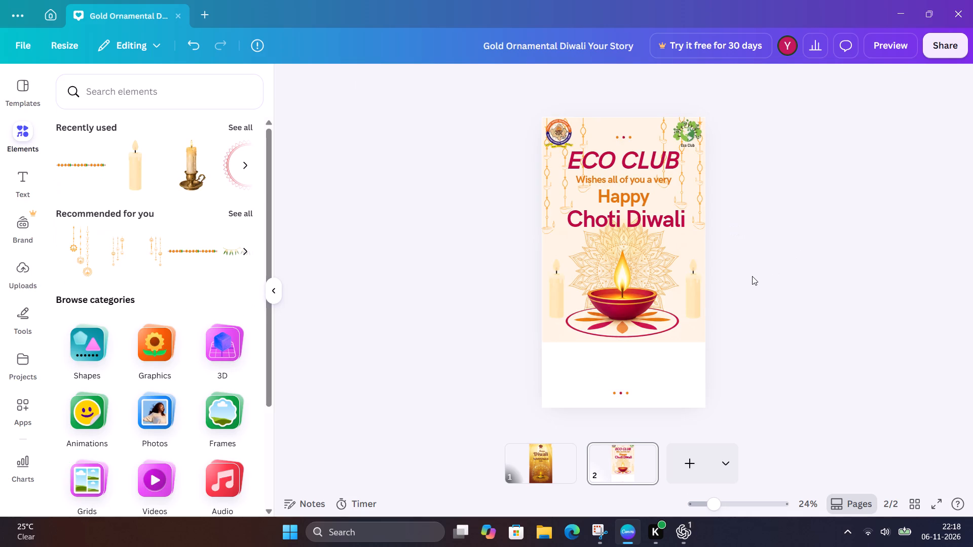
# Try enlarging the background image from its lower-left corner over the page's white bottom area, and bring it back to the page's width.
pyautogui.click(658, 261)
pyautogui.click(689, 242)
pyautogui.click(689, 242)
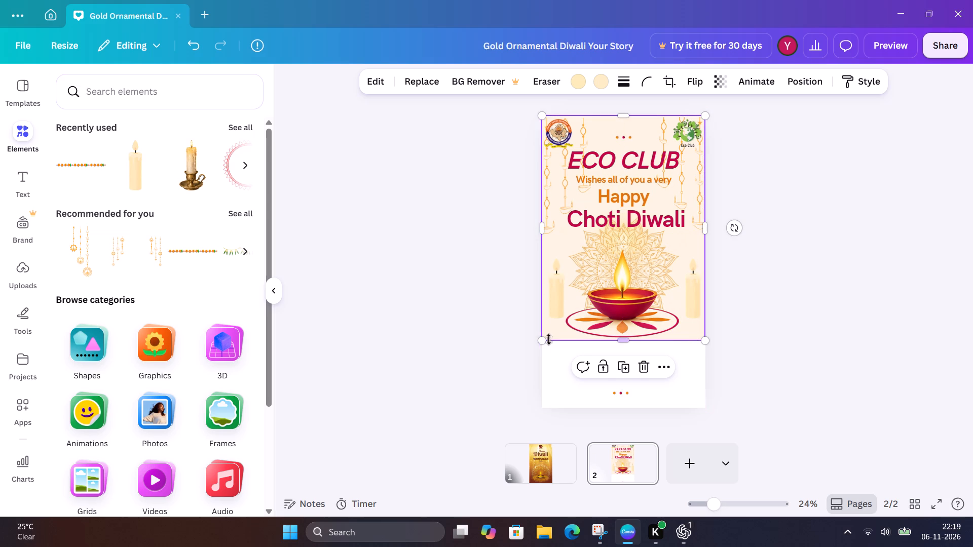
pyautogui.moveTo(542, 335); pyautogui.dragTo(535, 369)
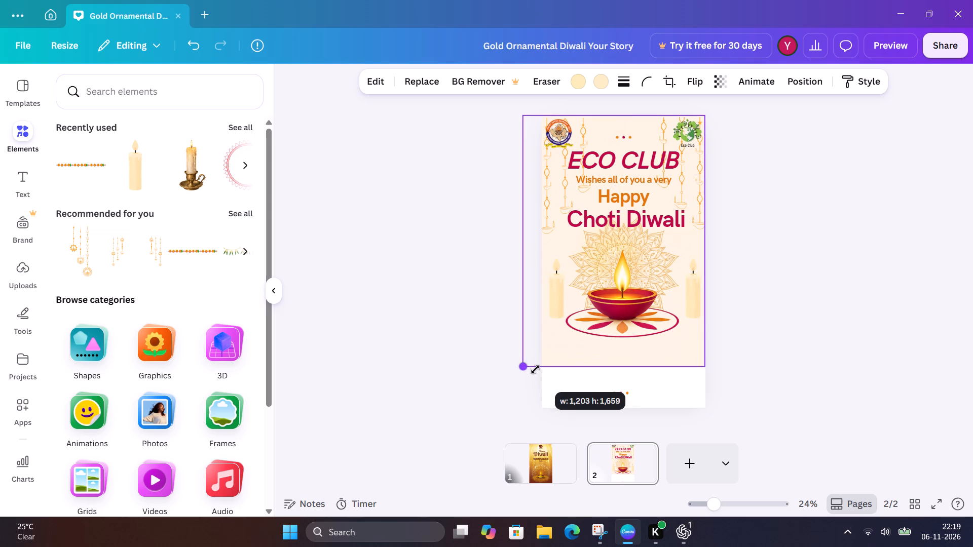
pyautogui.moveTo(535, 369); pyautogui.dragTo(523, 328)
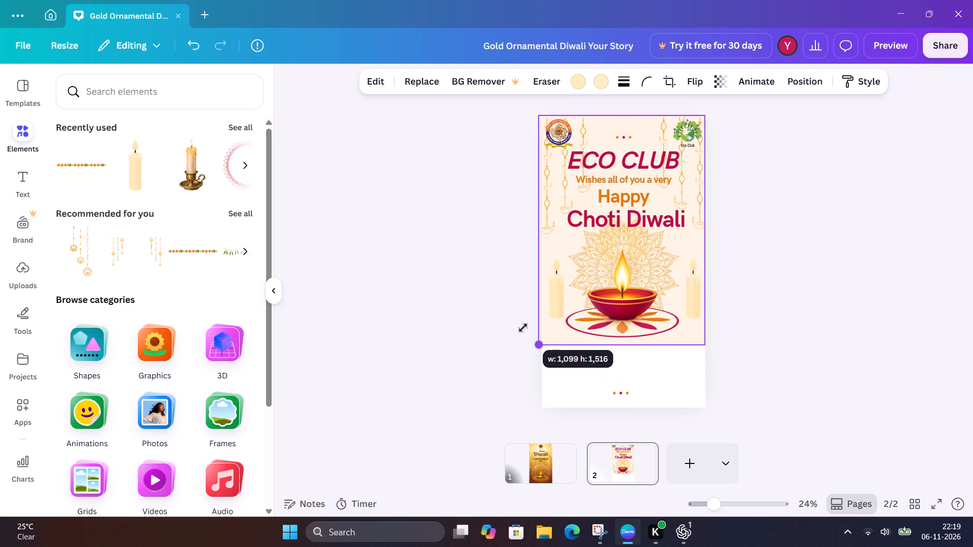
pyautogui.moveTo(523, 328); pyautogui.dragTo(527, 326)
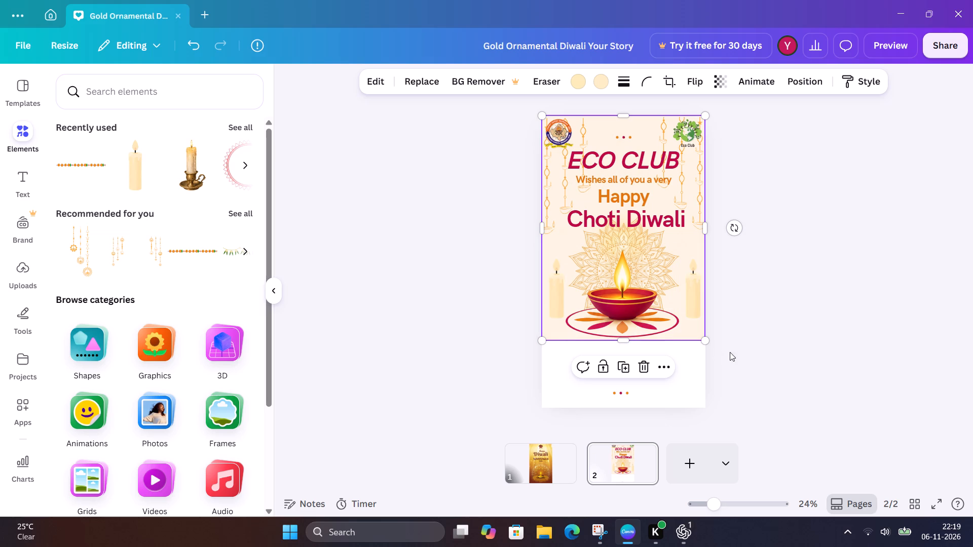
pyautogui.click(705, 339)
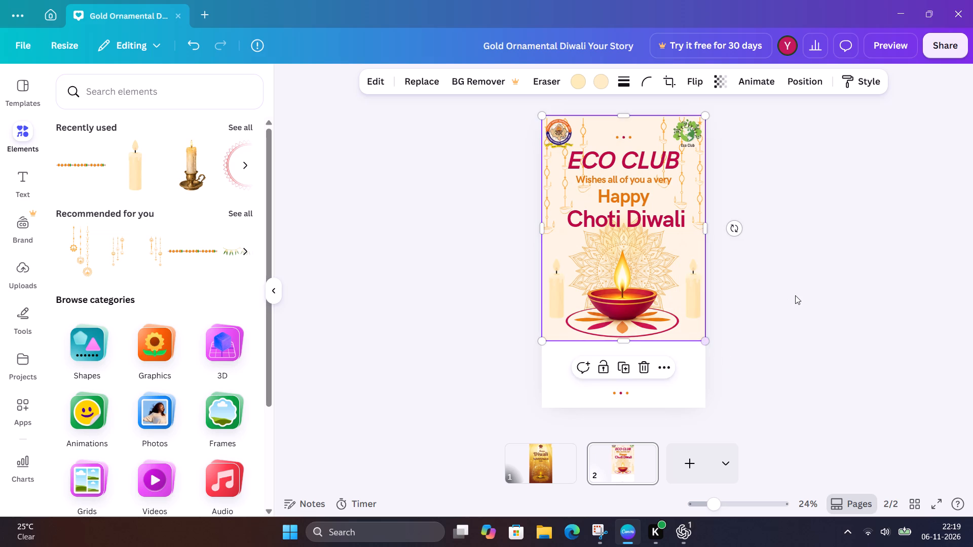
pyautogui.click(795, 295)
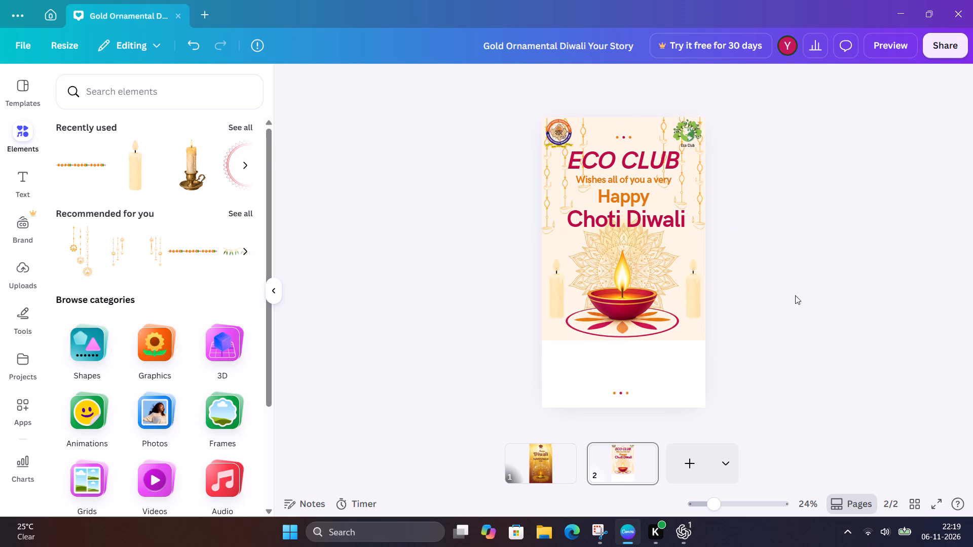
# Examine the poster page's layer stack, background layer options and arrangement settings.
pyautogui.click(609, 367)
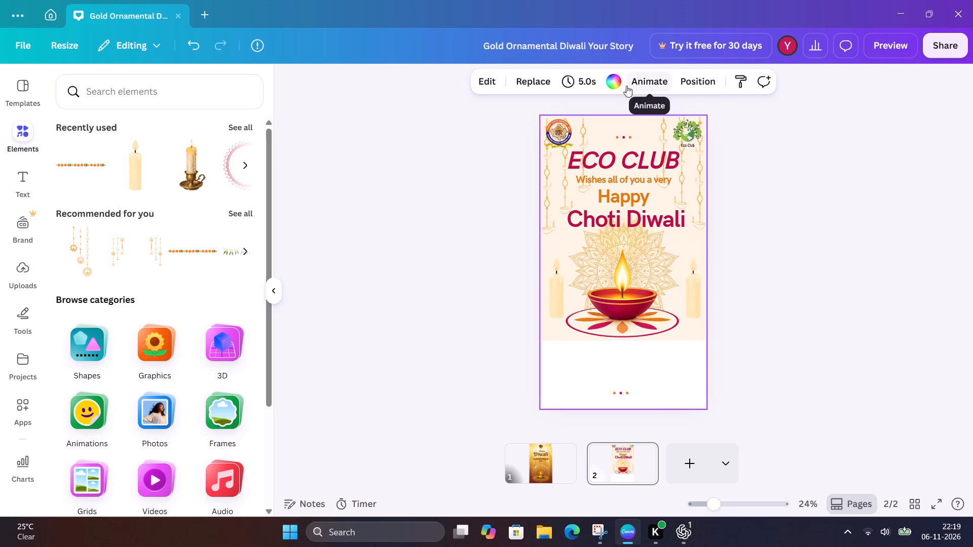
pyautogui.click(688, 241)
pyautogui.click(691, 360)
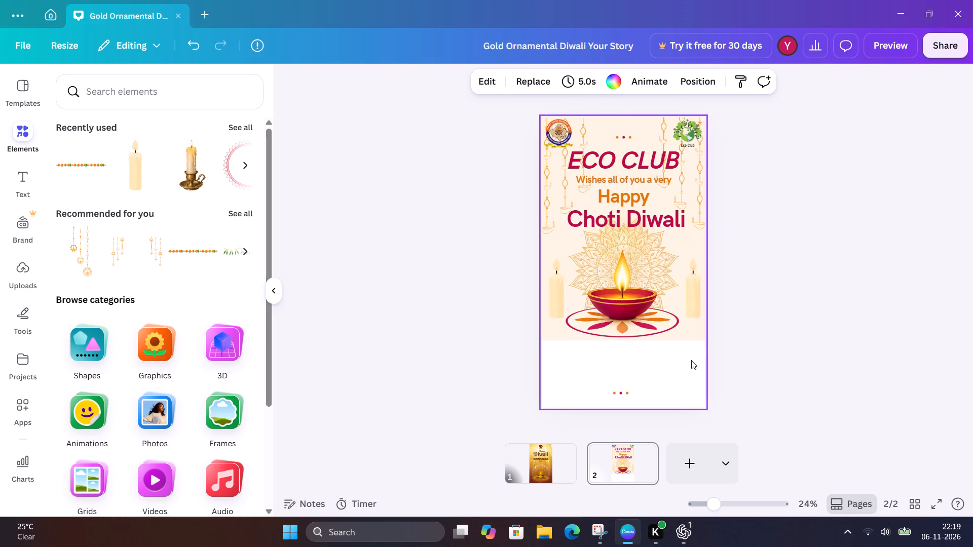
pyautogui.click(683, 81)
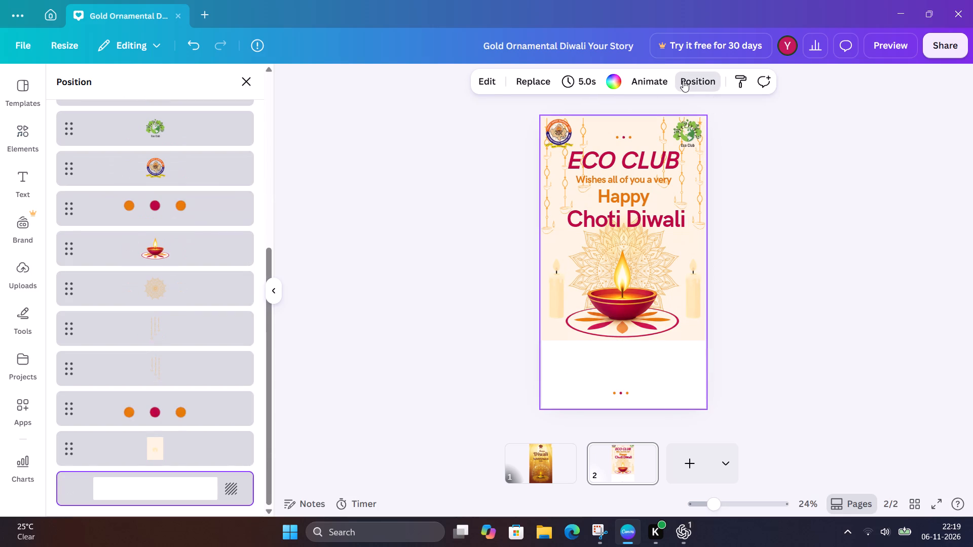
pyautogui.scroll(4, 183, 257)
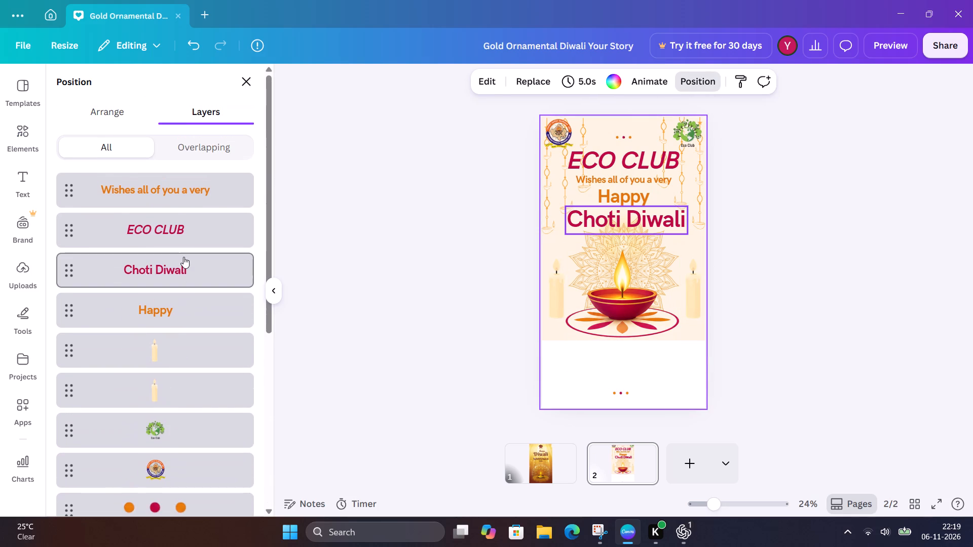
pyautogui.scroll(3, 183, 257)
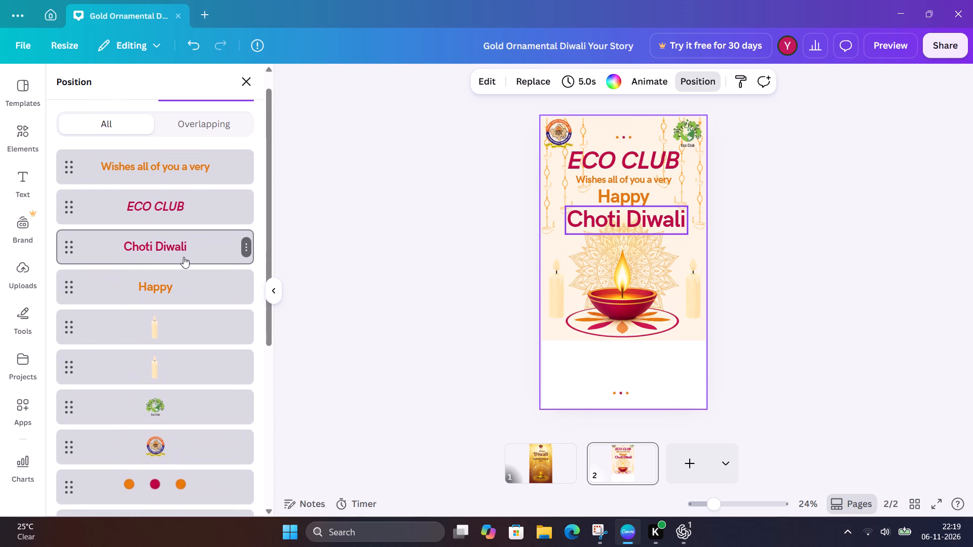
pyautogui.scroll(-1, 183, 257)
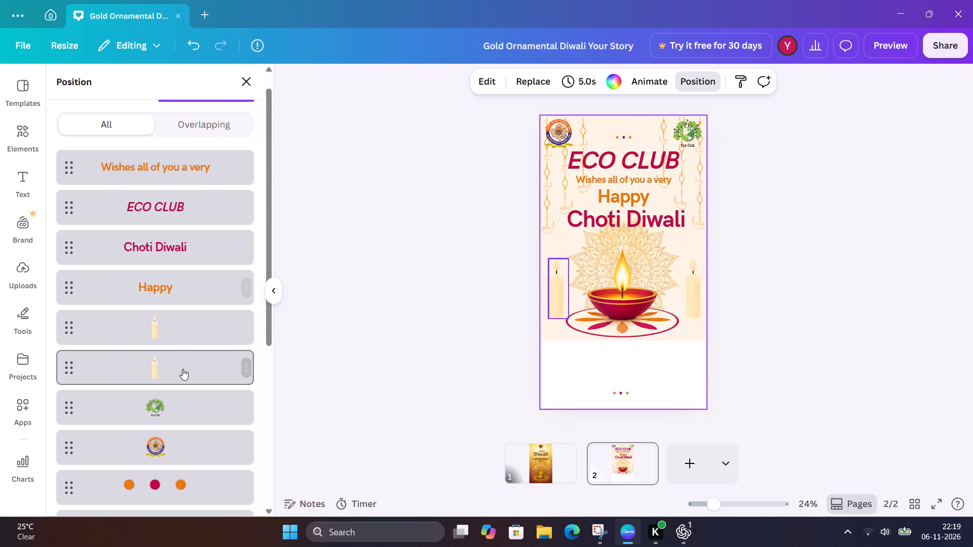
pyautogui.scroll(-3, 182, 369)
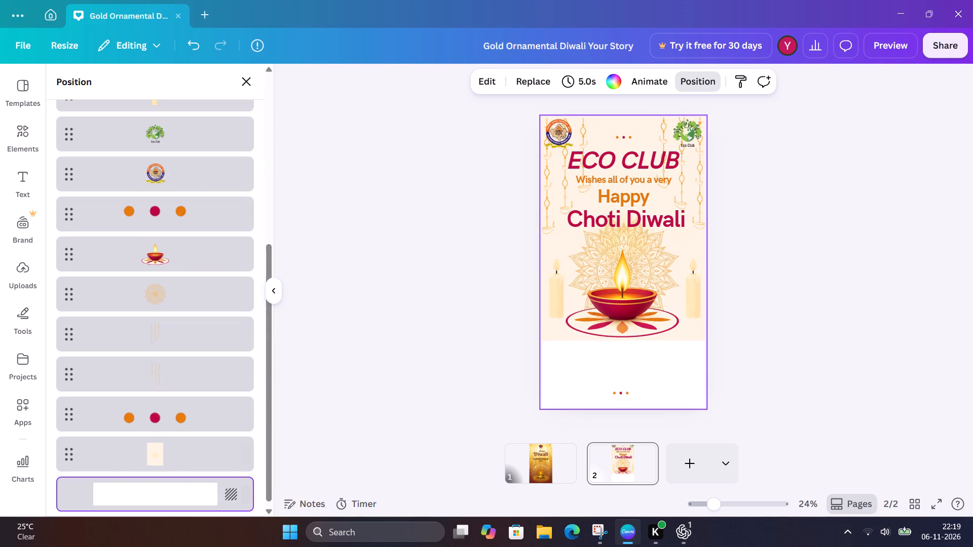
pyautogui.scroll(-6, 197, 546)
pyautogui.scroll(-1, 183, 458)
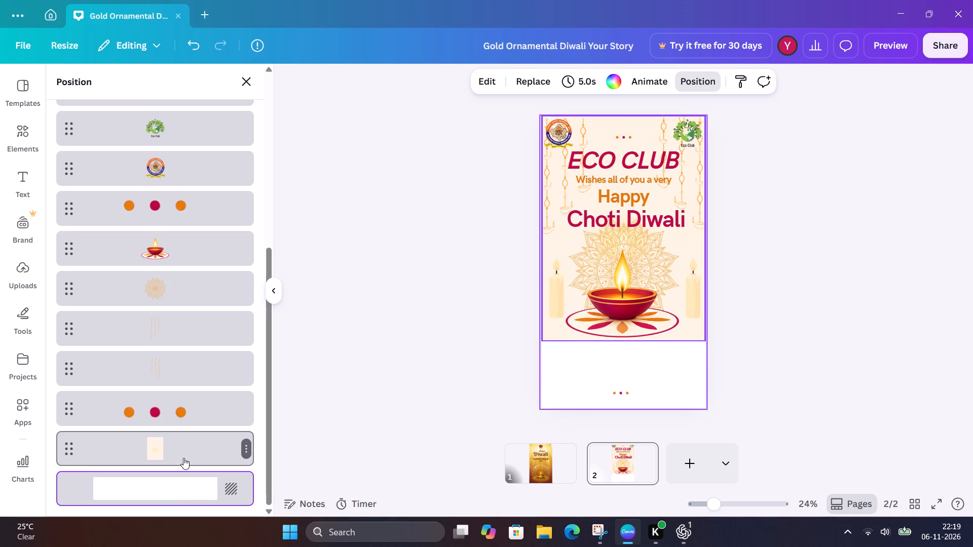
pyautogui.scroll(-1, 183, 458)
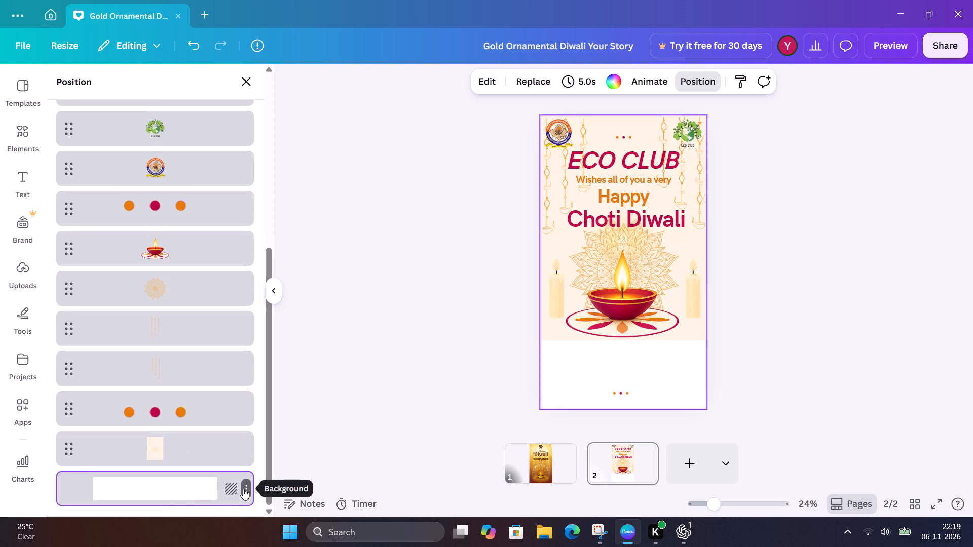
pyautogui.click(245, 489)
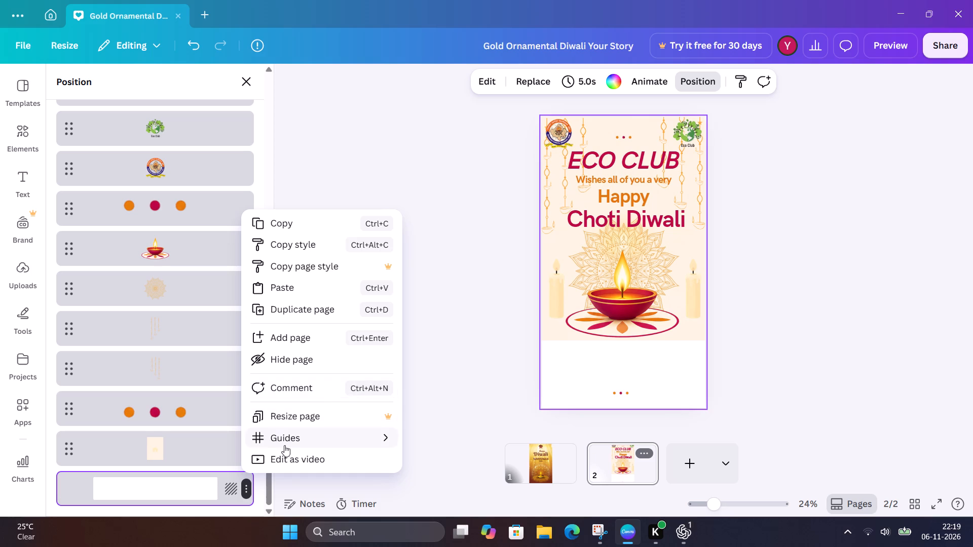
pyautogui.click(433, 237)
pyautogui.scroll(9, 185, 251)
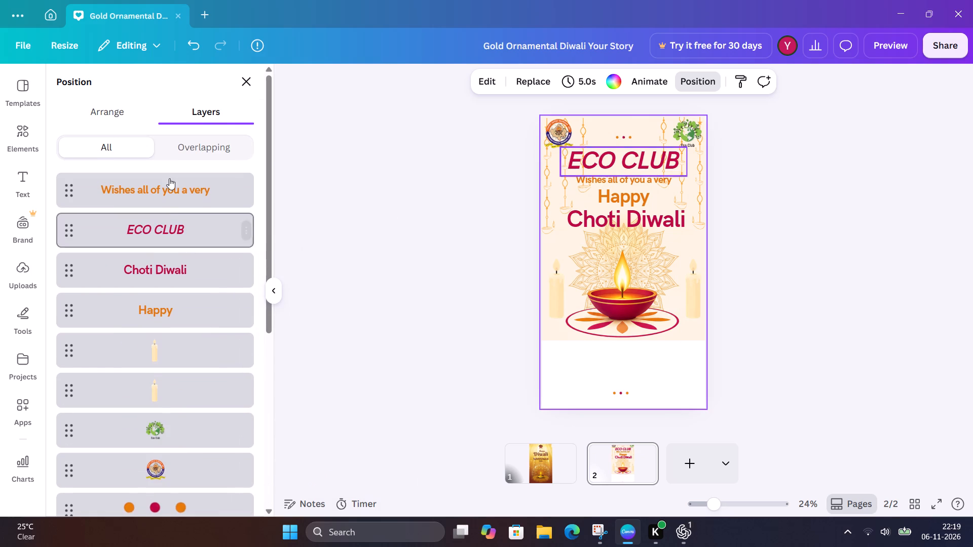
pyautogui.click(118, 104)
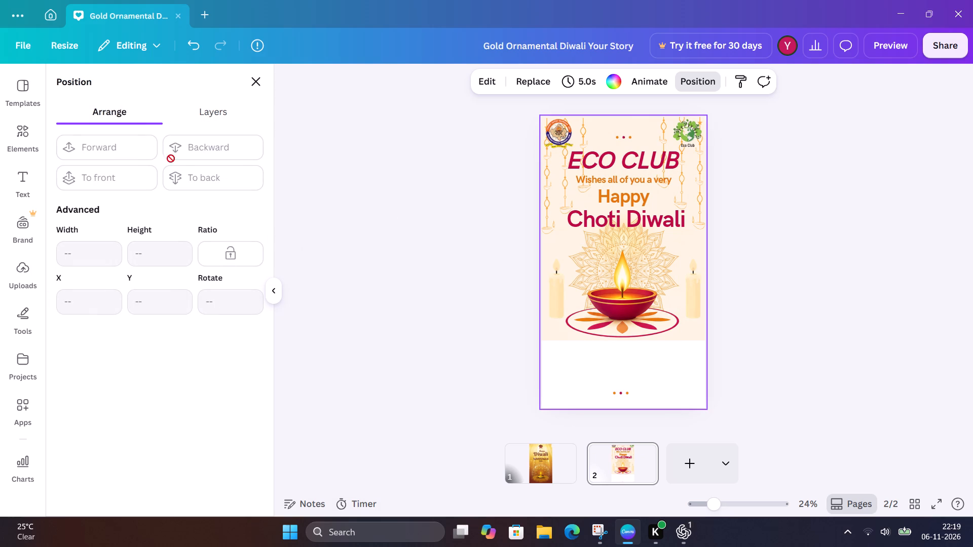
pyautogui.click(359, 250)
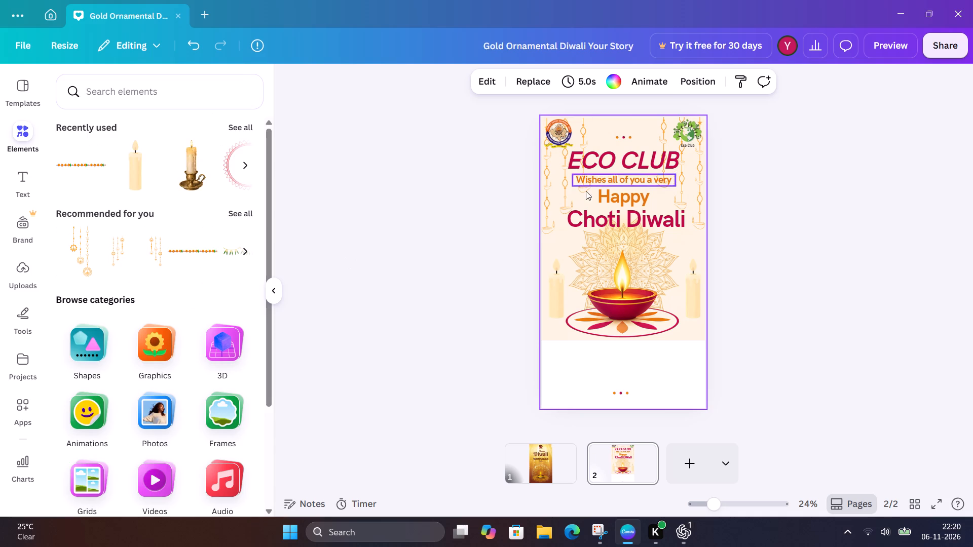
pyautogui.click(656, 369)
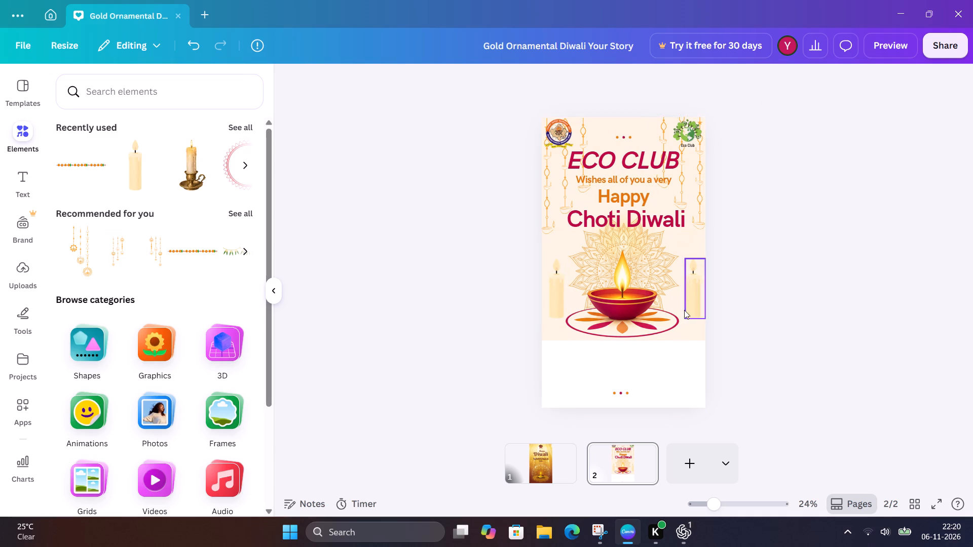
pyautogui.click(671, 366)
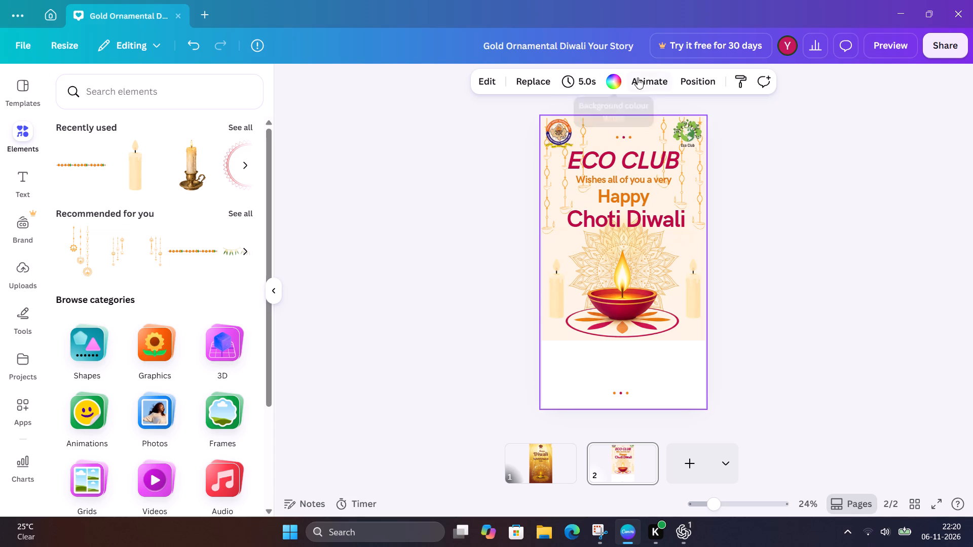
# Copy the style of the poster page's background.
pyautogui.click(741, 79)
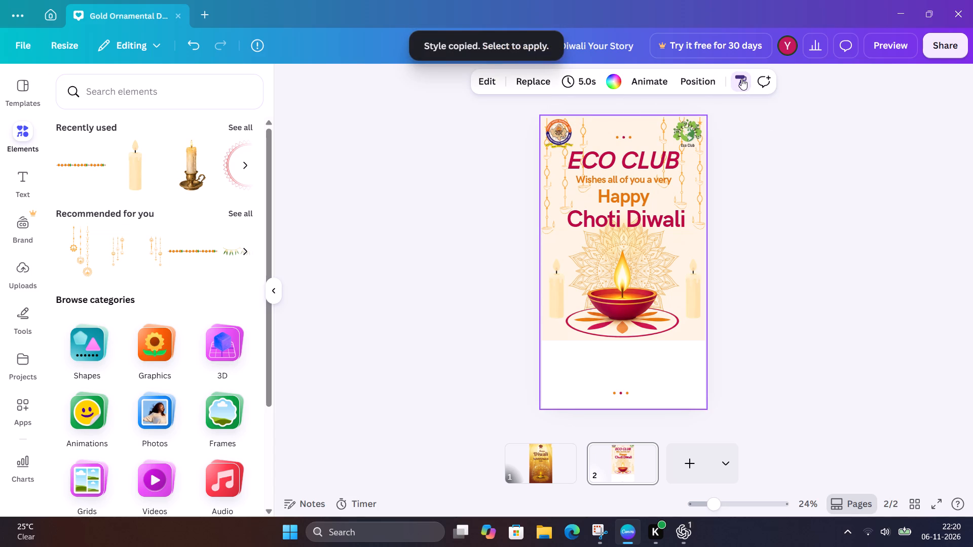
# Return to the home page's "happy choti diwali" template results and preview the olive-and-gold diya template and the night-sky house template.
pyautogui.click(42, 19)
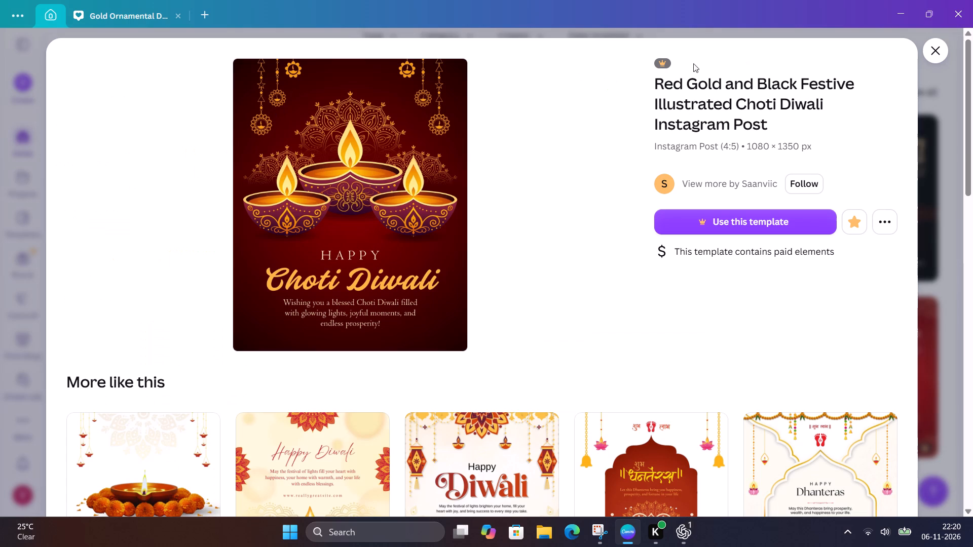
pyautogui.click(933, 49)
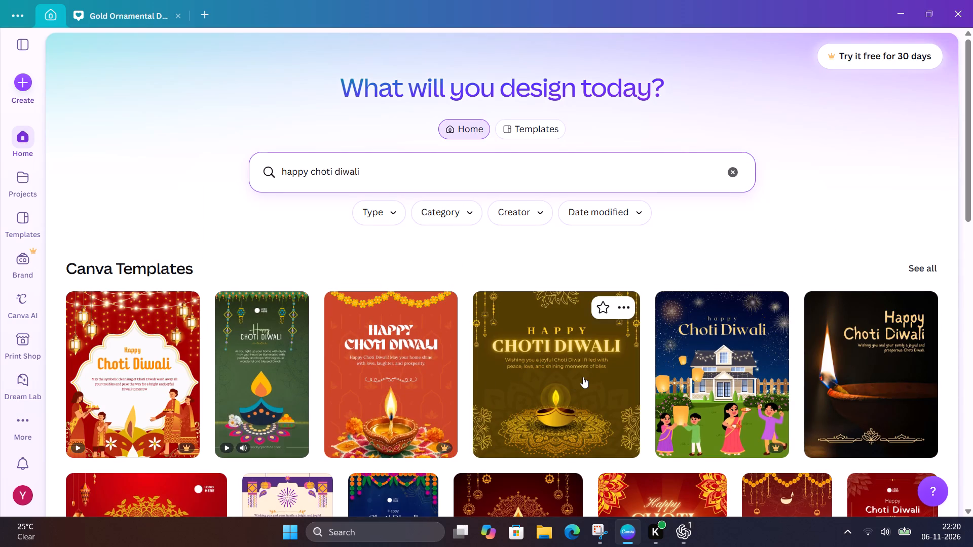
pyautogui.click(586, 377)
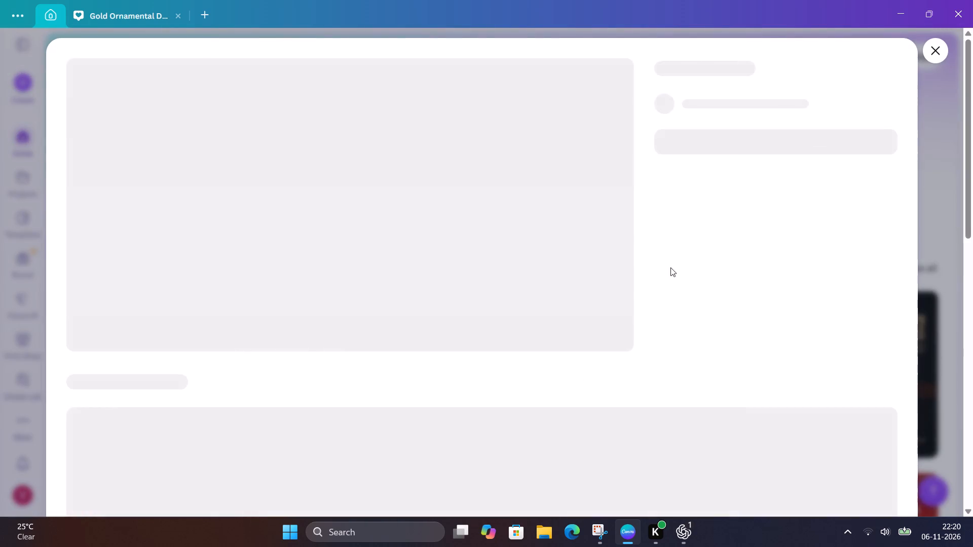
pyautogui.click(933, 48)
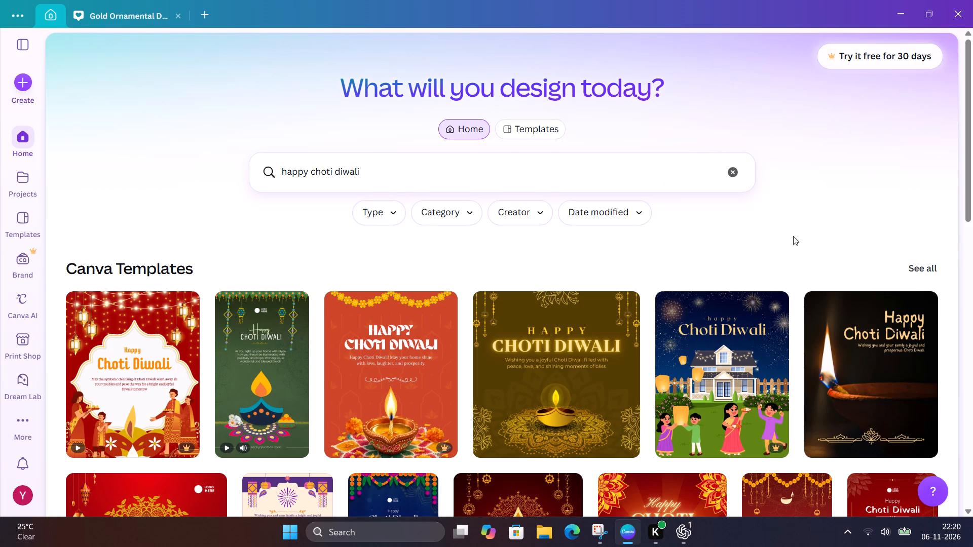
pyautogui.click(739, 383)
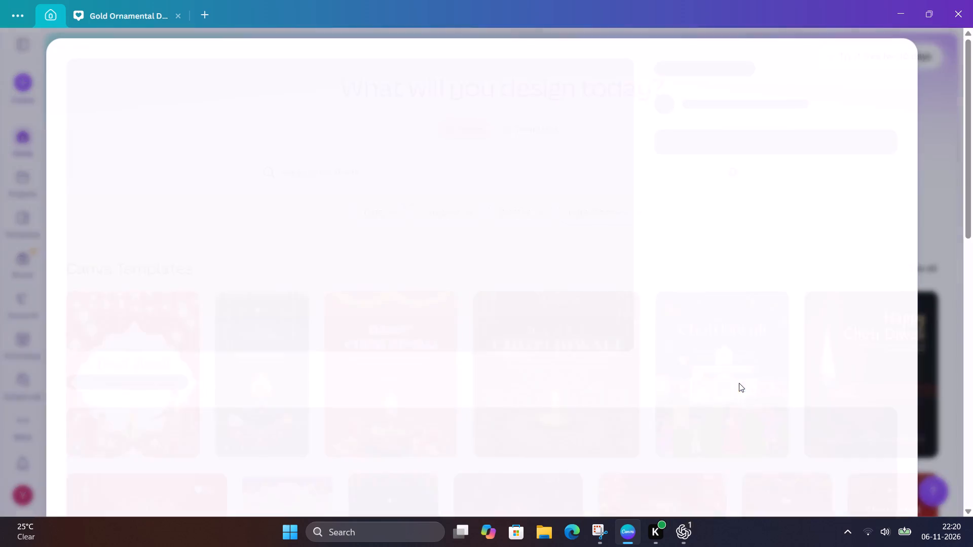
# Browse the Happy Choti Diwali templates and open the Gold and Orange Traditional Choti Diwali Festival Greeting story for customising.
pyautogui.click(935, 49)
pyautogui.scroll(-1, 641, 297)
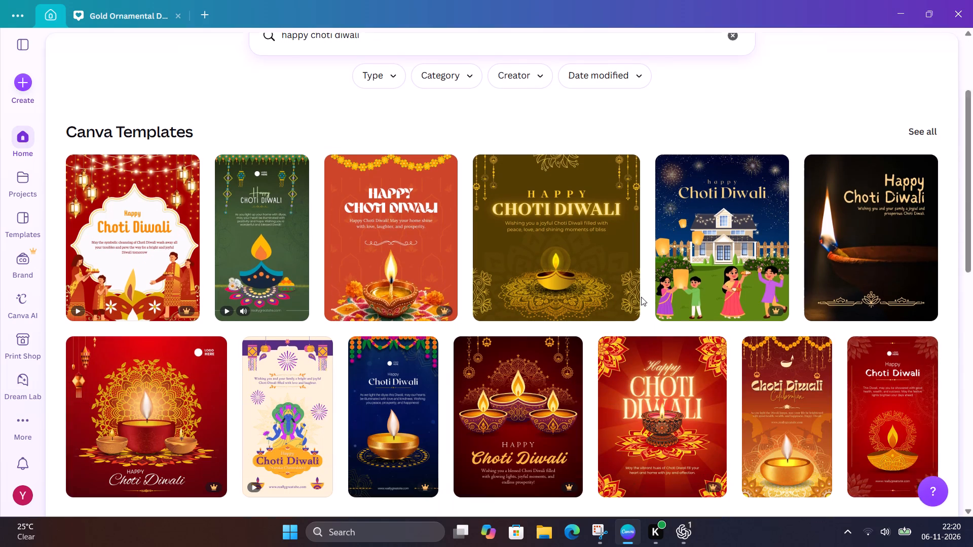
pyautogui.scroll(-1, 641, 297)
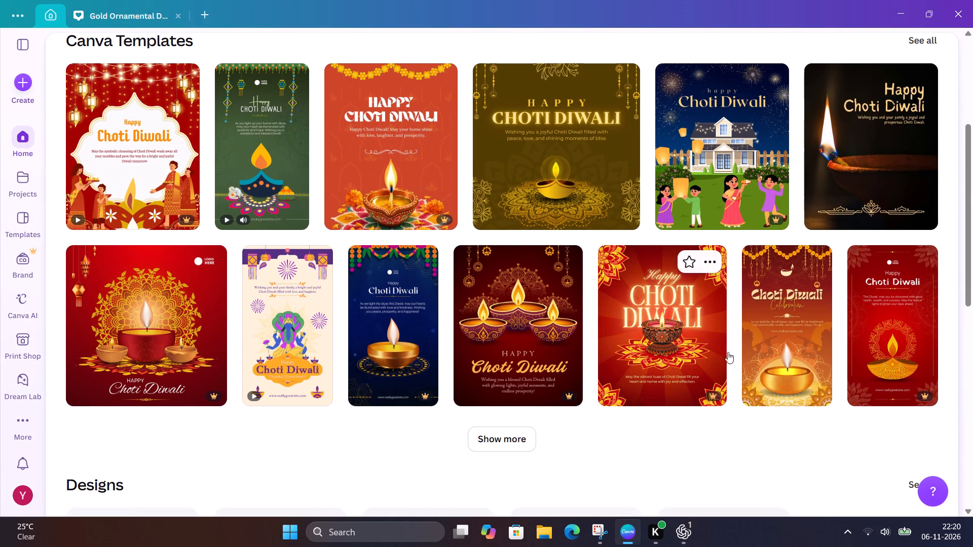
pyautogui.click(757, 350)
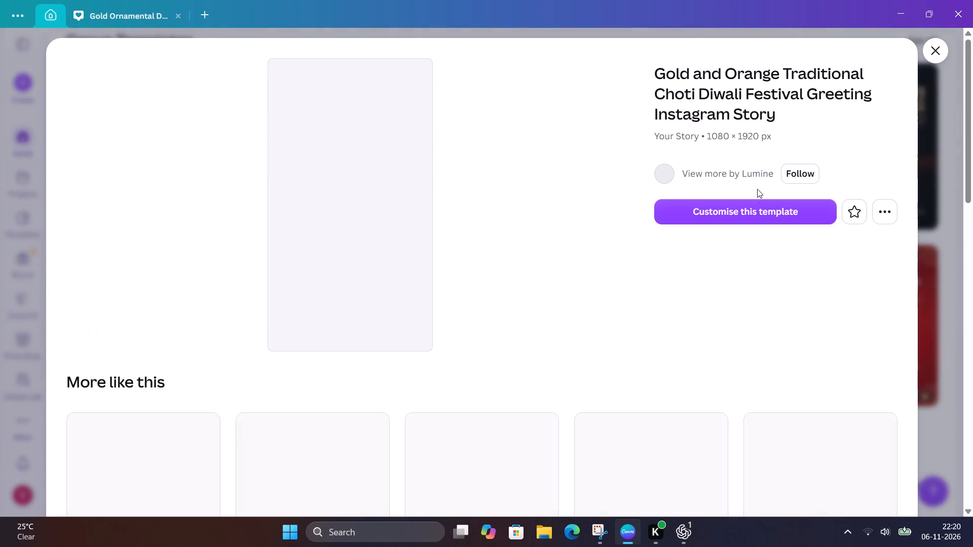
pyautogui.click(750, 206)
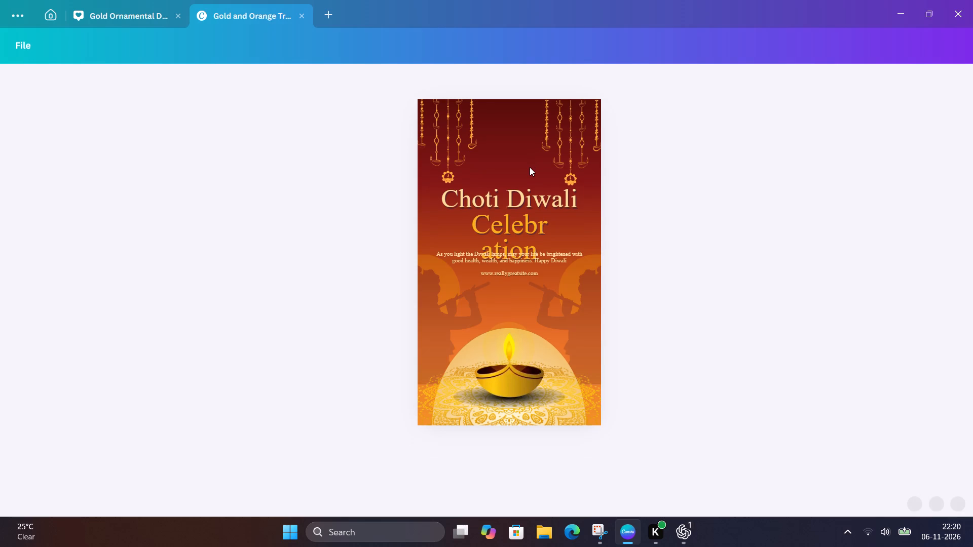
# Delete the large candle bowl and the flute player silhouette on the template's right side.
pyautogui.click(538, 300)
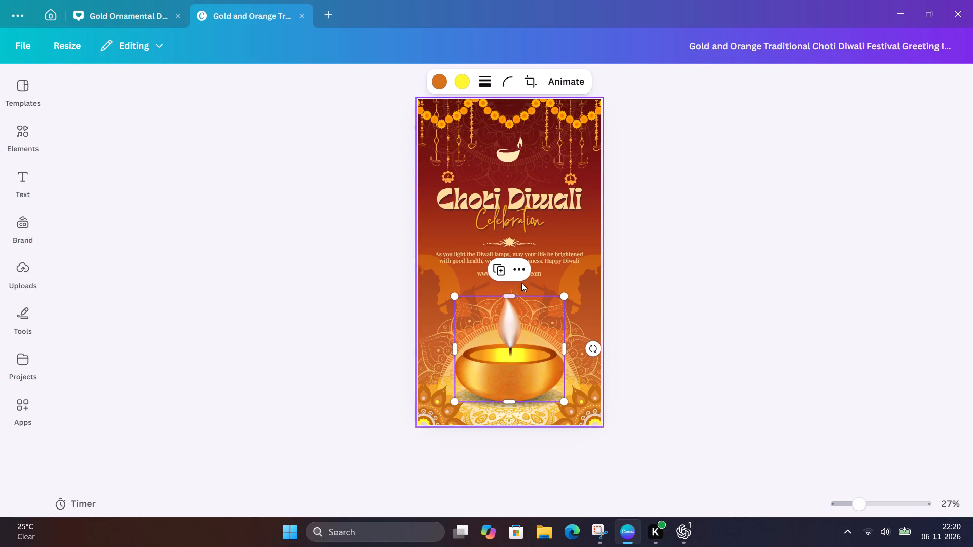
pyautogui.click(534, 268)
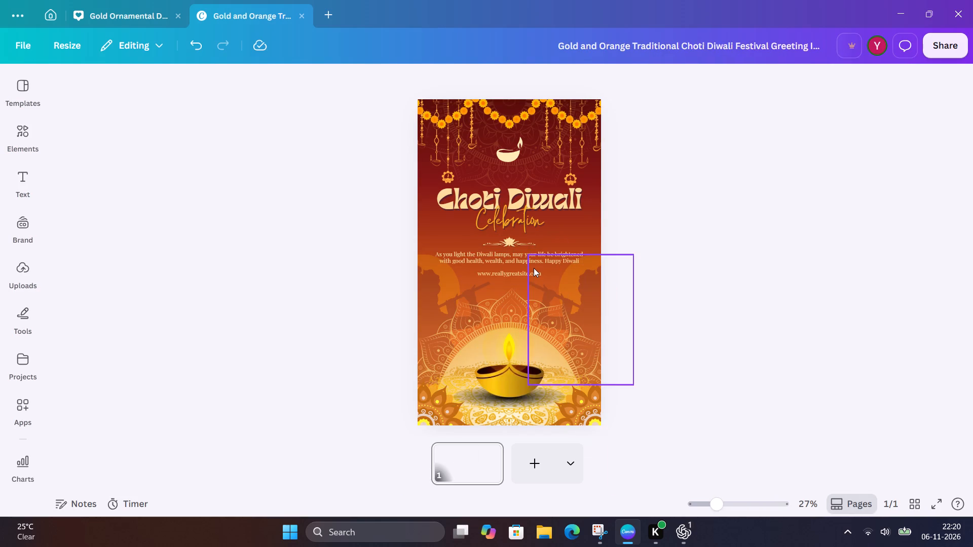
pyautogui.click(534, 268)
pyautogui.click(596, 233)
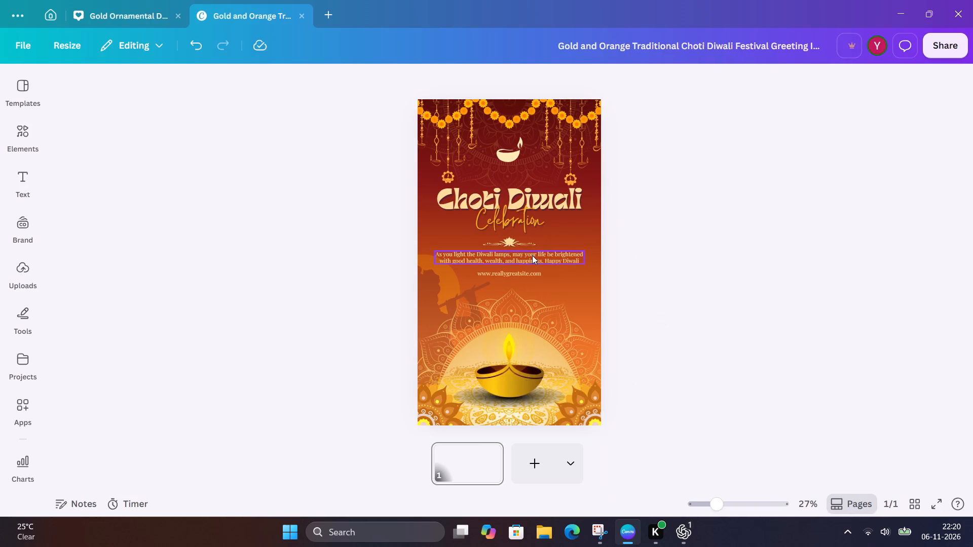
# Delete the greeting paragraph and the "Celebration" and "Choti Diwali" headings from the template.
pyautogui.click(532, 255)
pyautogui.click(532, 225)
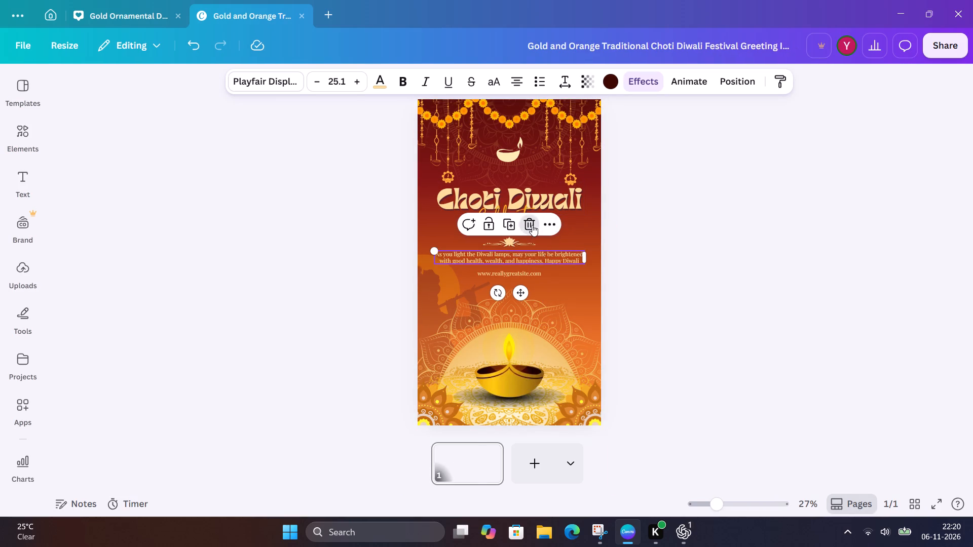
pyautogui.click(532, 225)
pyautogui.click(532, 182)
pyautogui.click(532, 182)
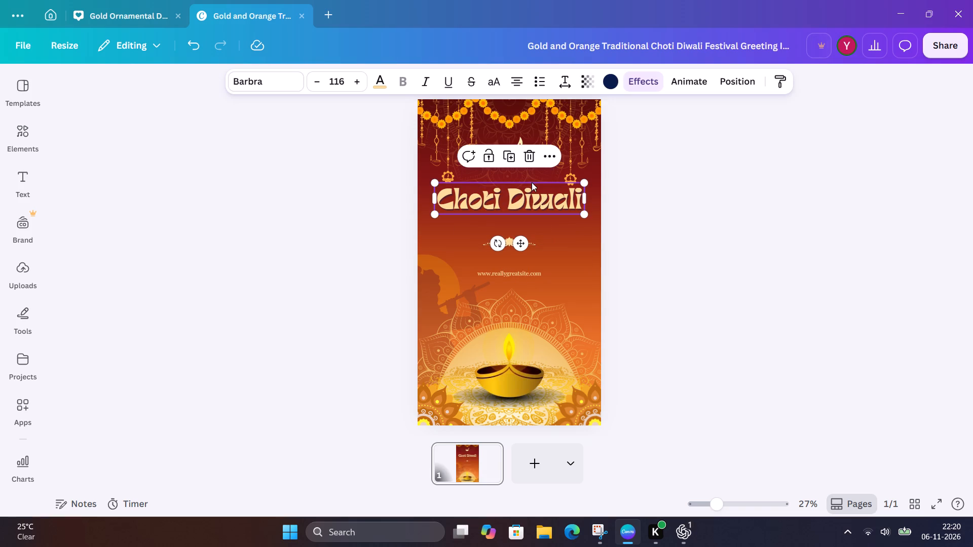
pyautogui.click(531, 151)
# Delete the hanging ornaments graphic from the top of the template.
pyautogui.click(531, 151)
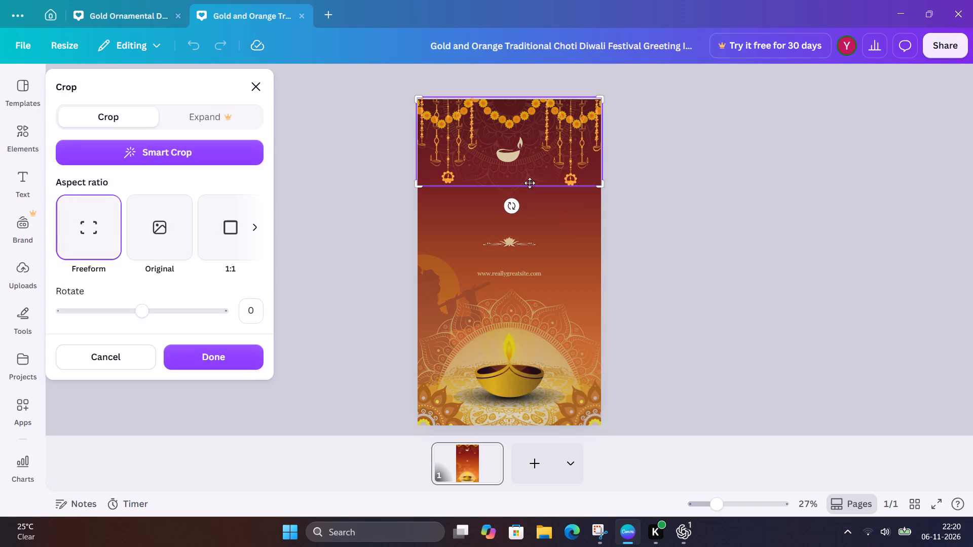
pyautogui.click(540, 154)
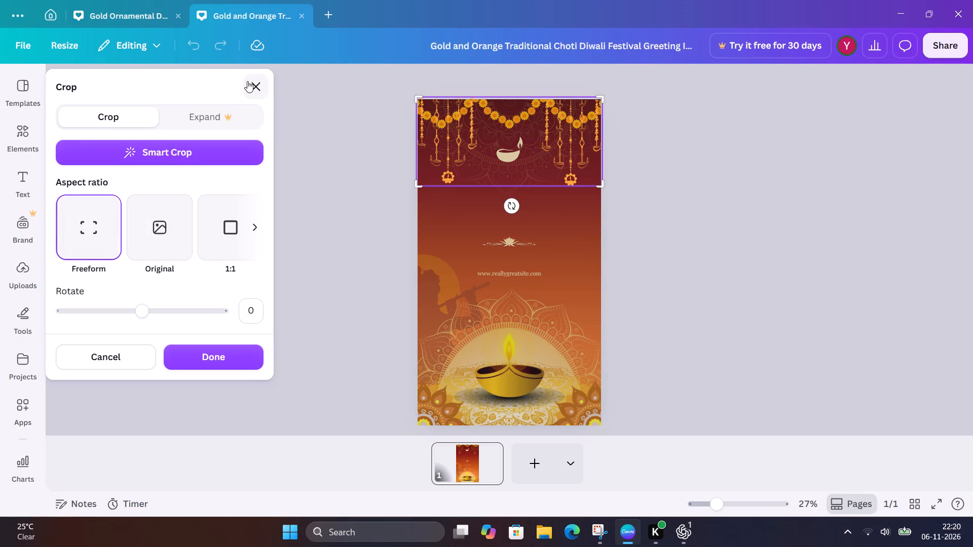
pyautogui.click(247, 81)
pyautogui.click(533, 208)
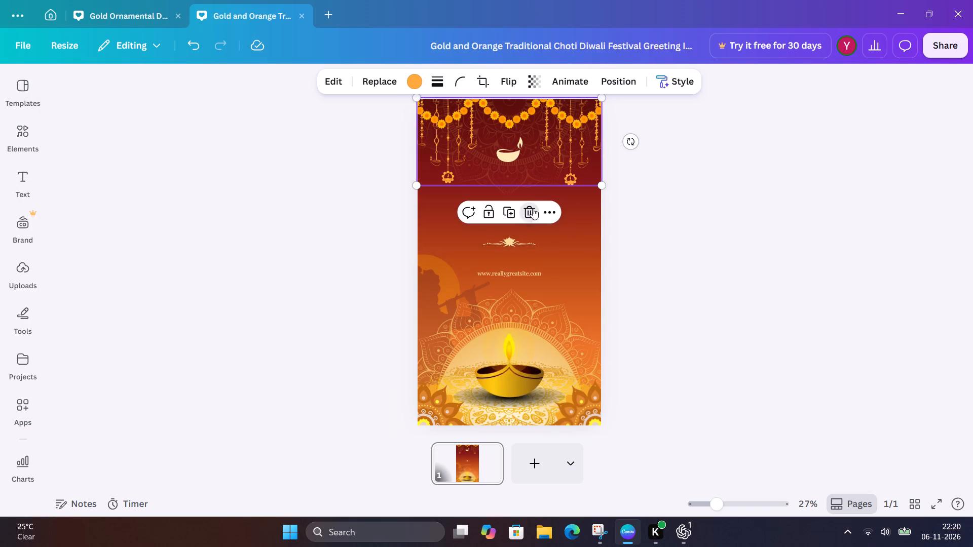
pyautogui.click(533, 208)
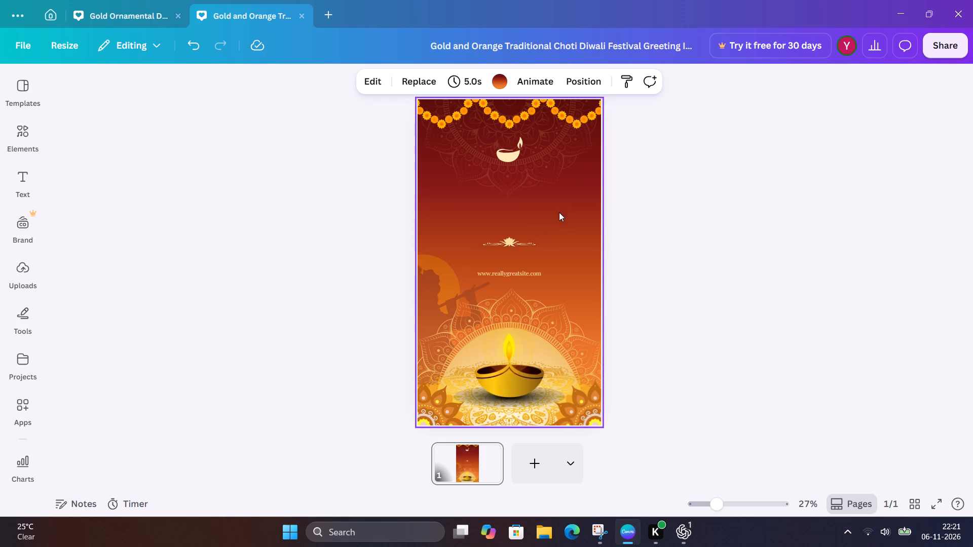
# Delete the website address text and the large outlined mandala behind the gold diya.
pyautogui.scroll(2, 557, 223)
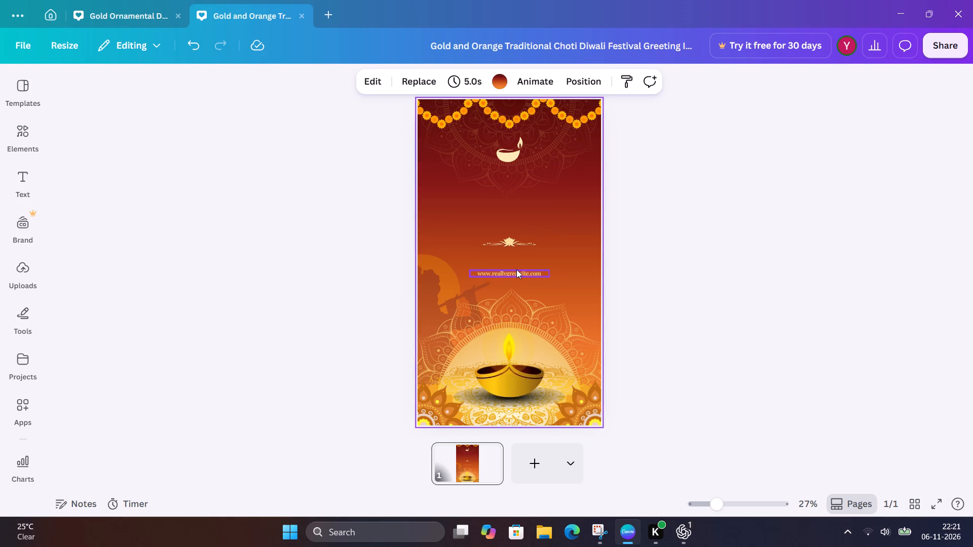
pyautogui.click(516, 269)
pyautogui.click(531, 248)
pyautogui.click(578, 280)
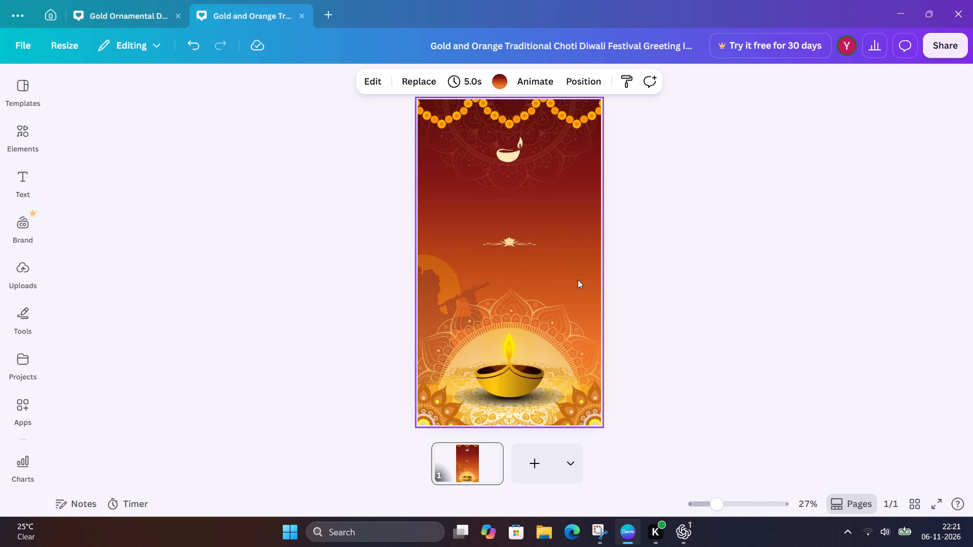
pyautogui.moveTo(578, 280); pyautogui.dragTo(511, 300)
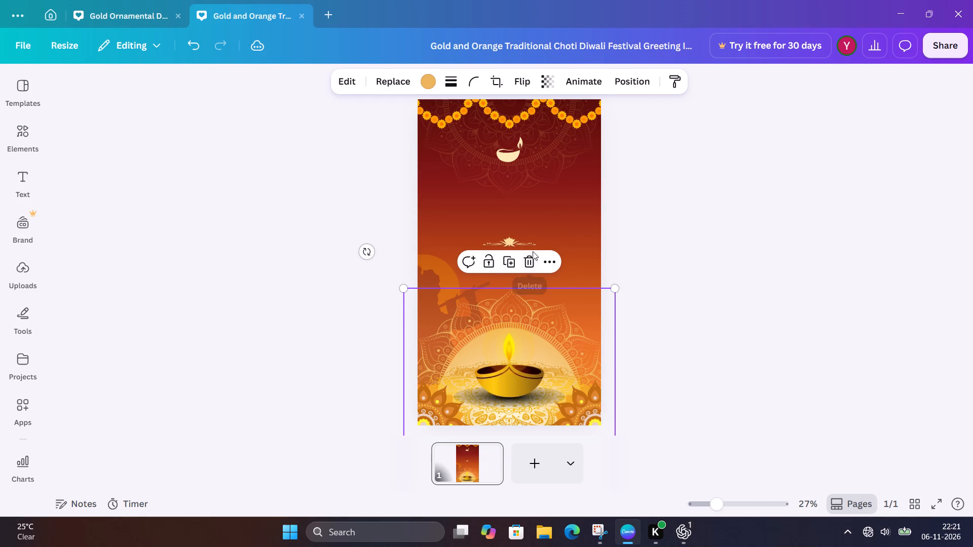
pyautogui.click(530, 259)
# Clear the template's top area by deleting the small diya icon, the faint mandala and the marigold garland.
pyautogui.click(506, 157)
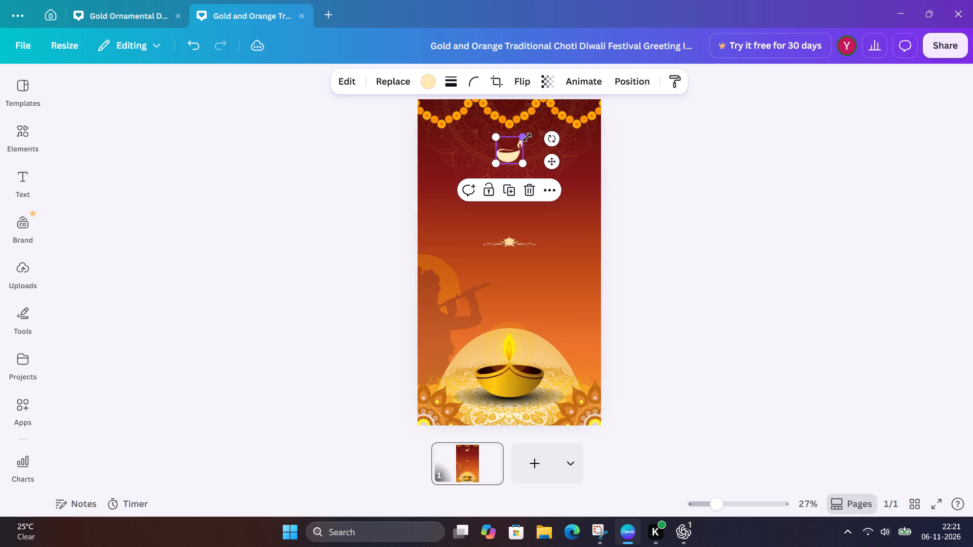
pyautogui.click(529, 189)
pyautogui.click(518, 140)
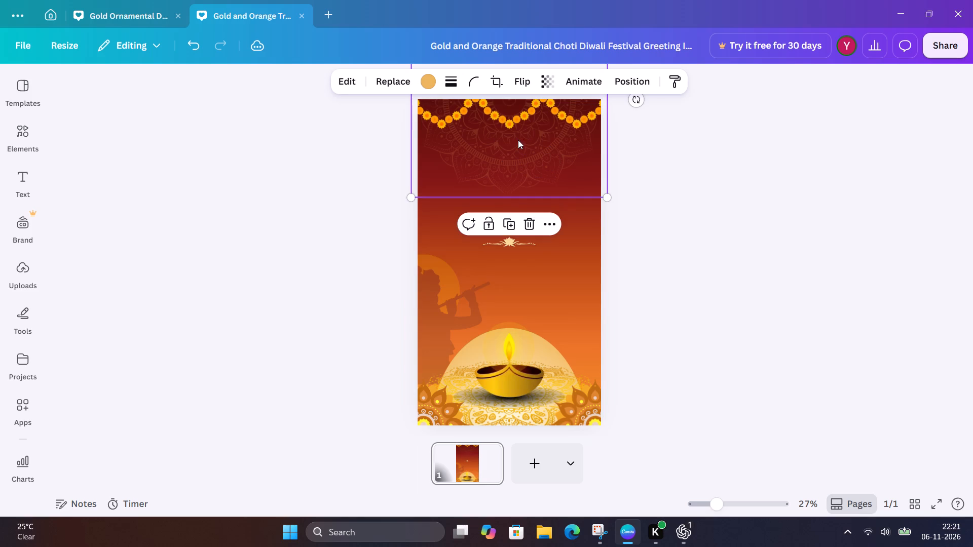
pyautogui.click(527, 232)
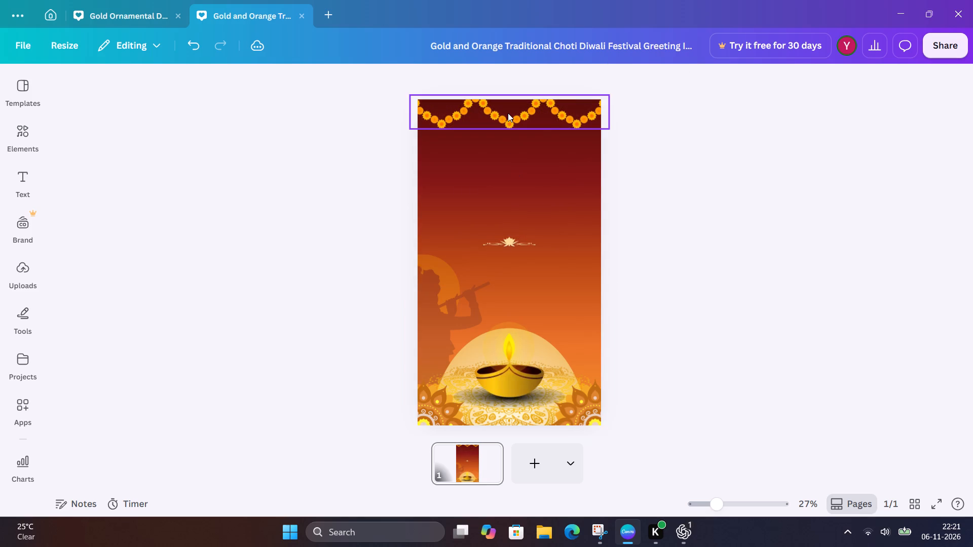
pyautogui.click(508, 113)
pyautogui.click(527, 159)
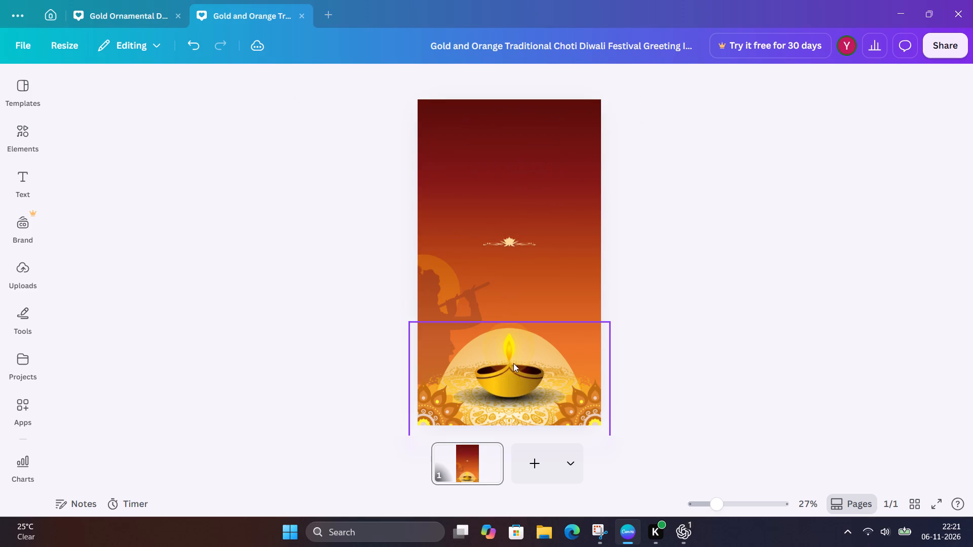
# Delete the gold diya with its rangoli base and the flute player silhouette from the gold and orange template.
pyautogui.click(512, 383)
pyautogui.click(528, 300)
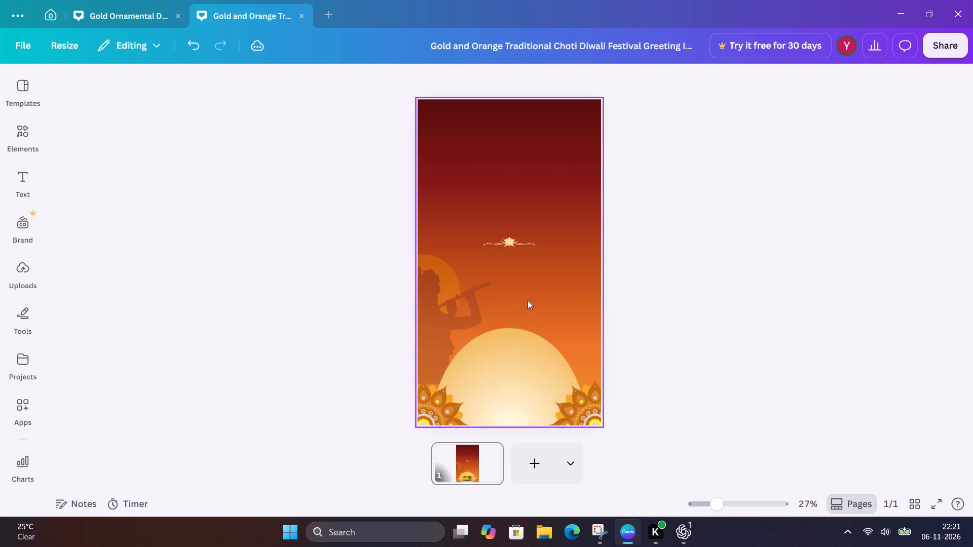
pyautogui.click(454, 306)
pyautogui.click(457, 231)
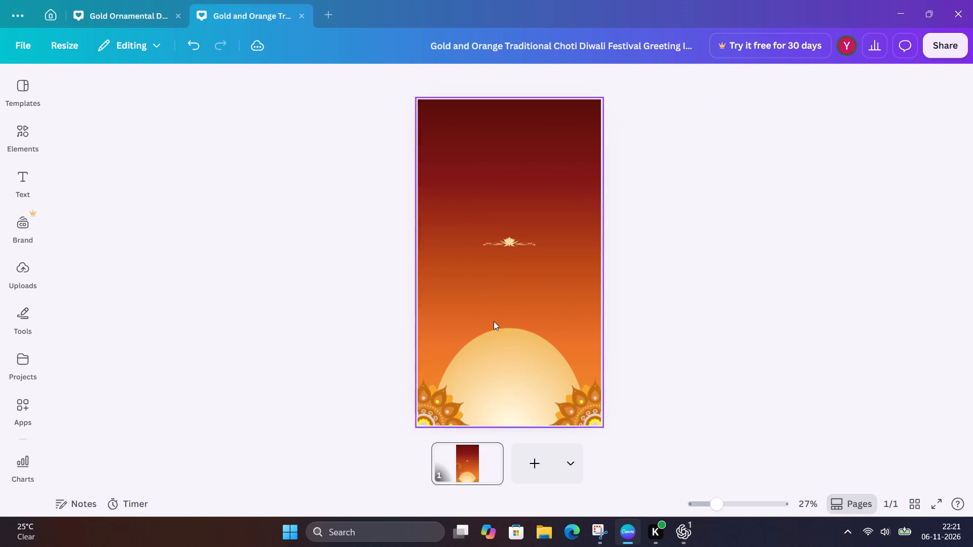
# Delete the cream glowing oval shape at the bottom of the template page.
pyautogui.click(526, 383)
pyautogui.moveTo(525, 298); pyautogui.dragTo(504, 254)
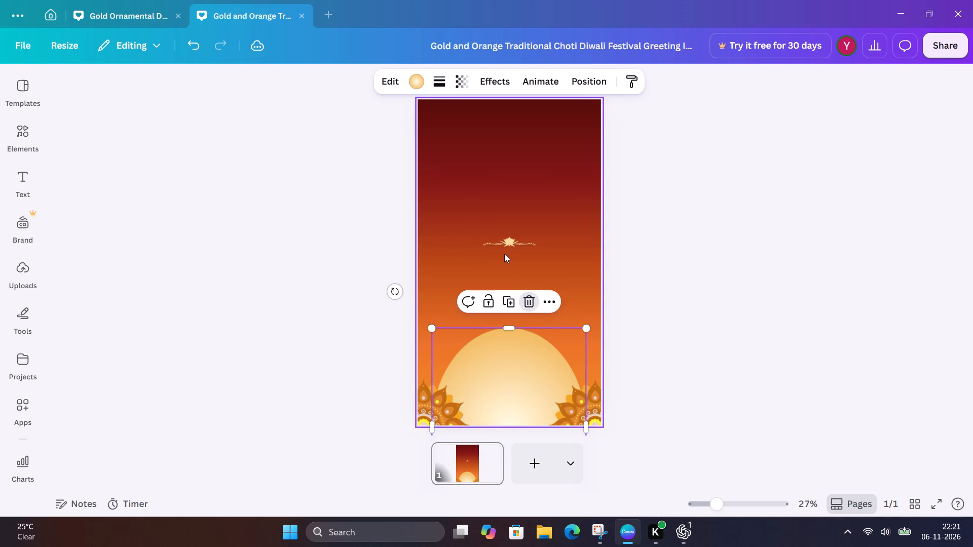
pyautogui.moveTo(504, 254); pyautogui.dragTo(504, 247)
pyautogui.click(504, 247)
pyautogui.click(529, 210)
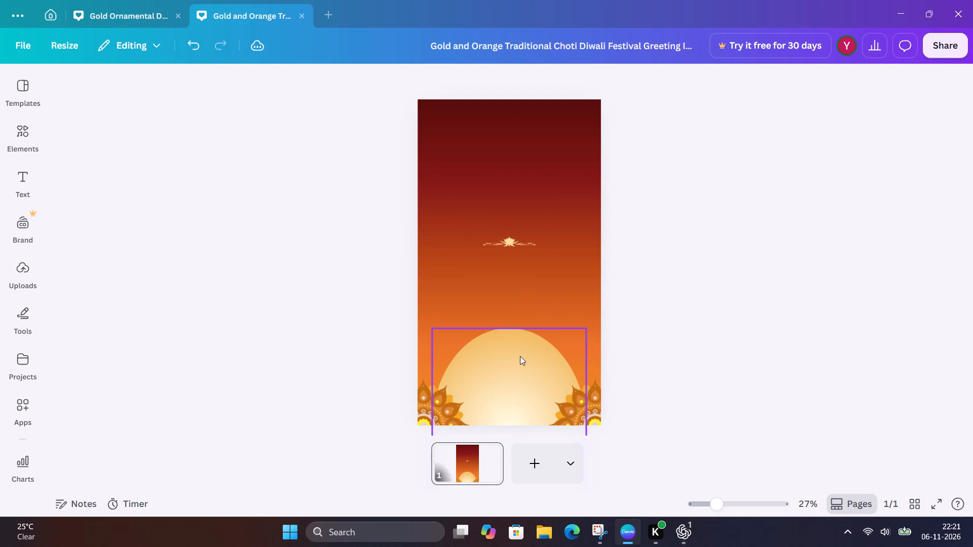
pyautogui.moveTo(520, 356); pyautogui.dragTo(527, 300)
pyautogui.click(537, 251)
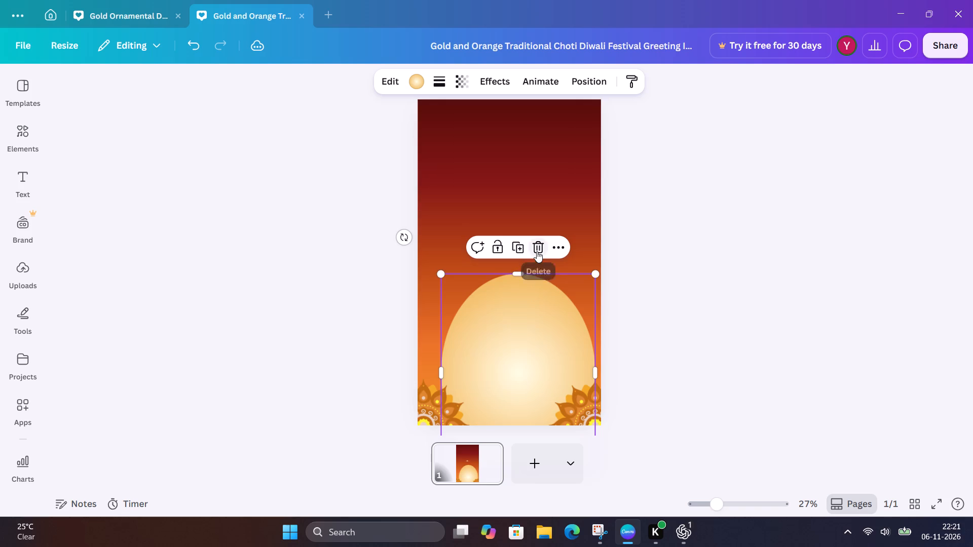
# Delete the small lotus divider and both mandalas in the bottom corners, leaving only the gradient background.
pyautogui.moveTo(511, 244); pyautogui.dragTo(529, 219)
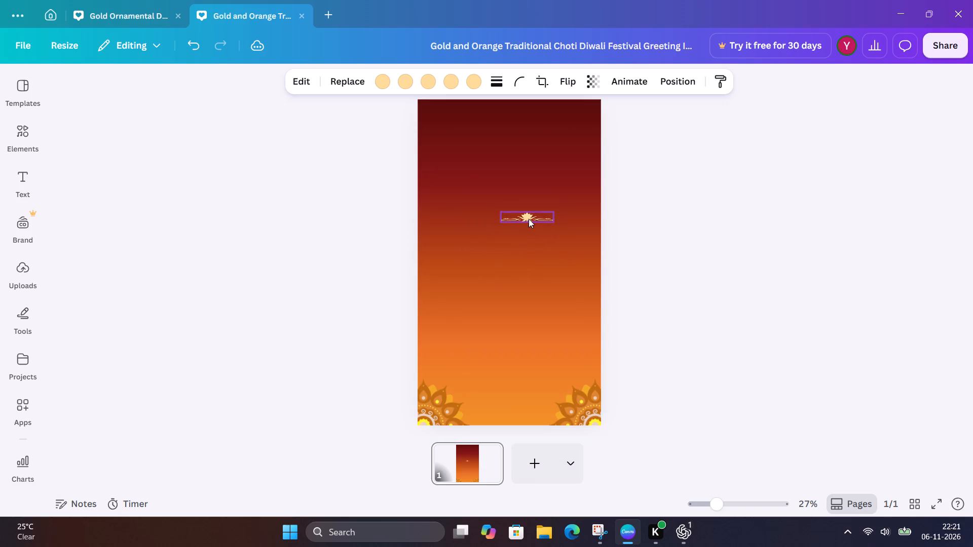
pyautogui.click(550, 189)
pyautogui.click(583, 408)
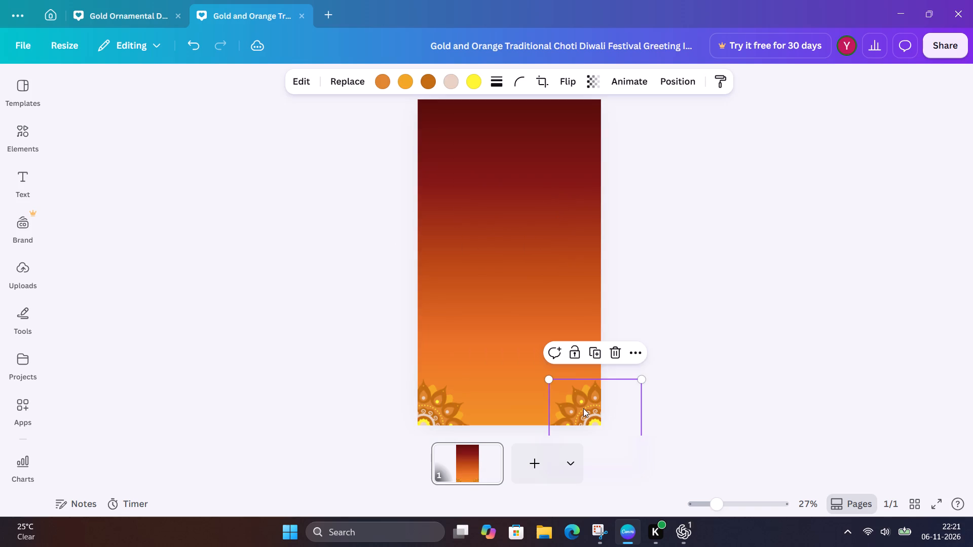
pyautogui.click(612, 355)
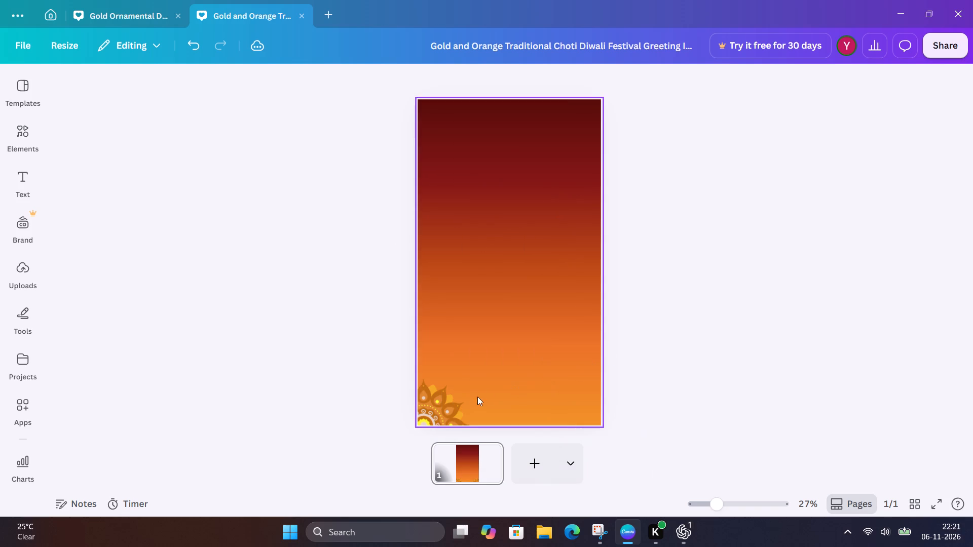
pyautogui.click(454, 404)
pyautogui.click(447, 353)
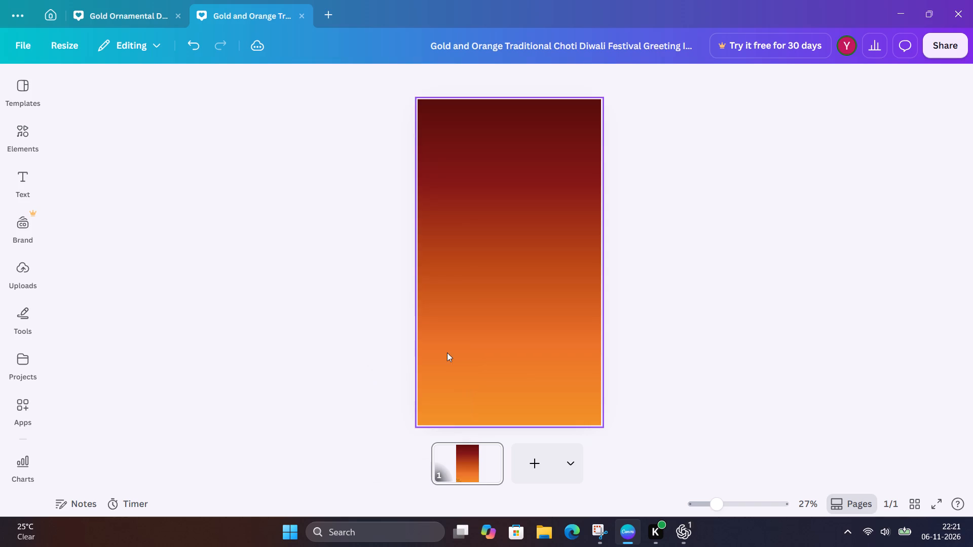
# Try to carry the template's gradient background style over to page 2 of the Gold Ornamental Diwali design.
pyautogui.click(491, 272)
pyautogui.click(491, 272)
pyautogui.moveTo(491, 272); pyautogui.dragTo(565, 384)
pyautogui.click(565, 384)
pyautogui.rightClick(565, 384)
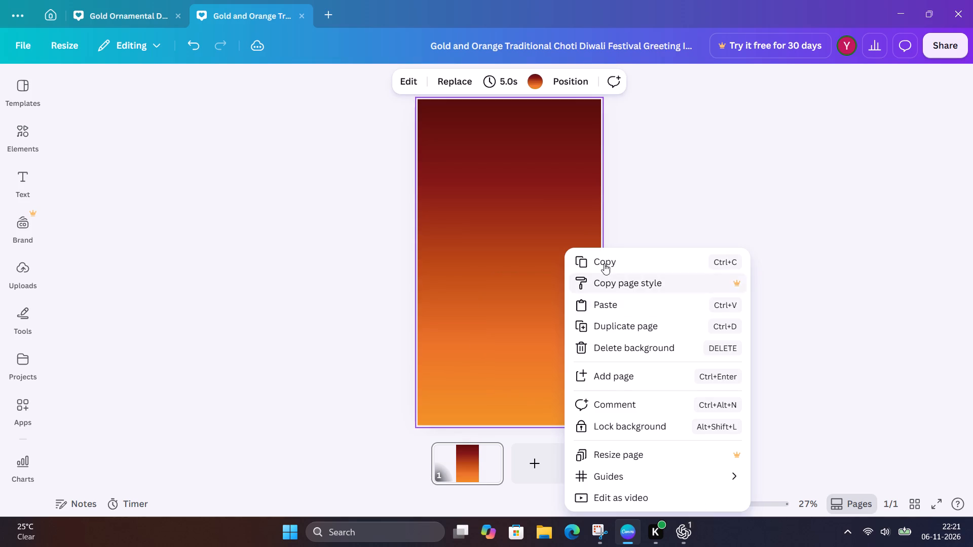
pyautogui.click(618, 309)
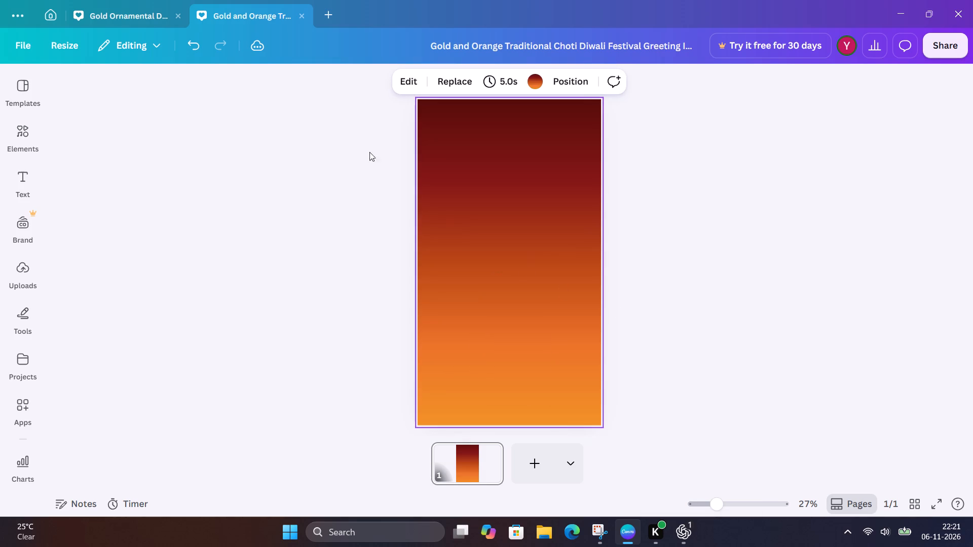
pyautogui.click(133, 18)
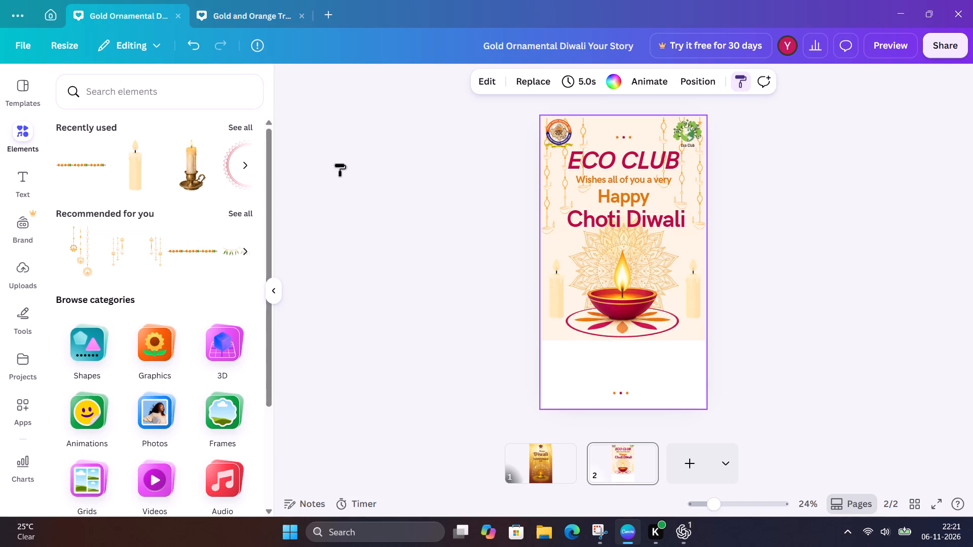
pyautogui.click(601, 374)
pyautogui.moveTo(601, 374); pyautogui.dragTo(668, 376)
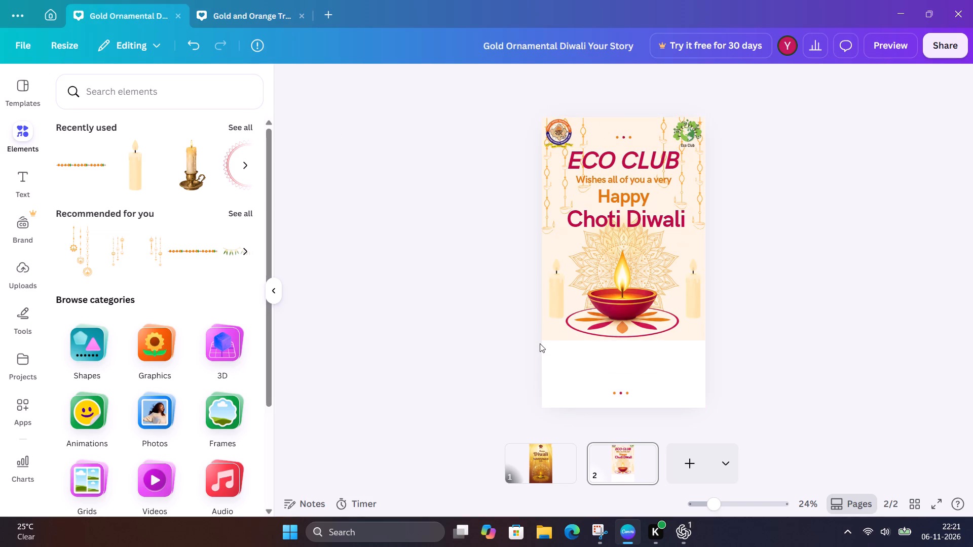
# Delete the three-dot ornament from the blank white area at the bottom of the Eco Club poster.
pyautogui.moveTo(540, 343); pyautogui.dragTo(744, 433)
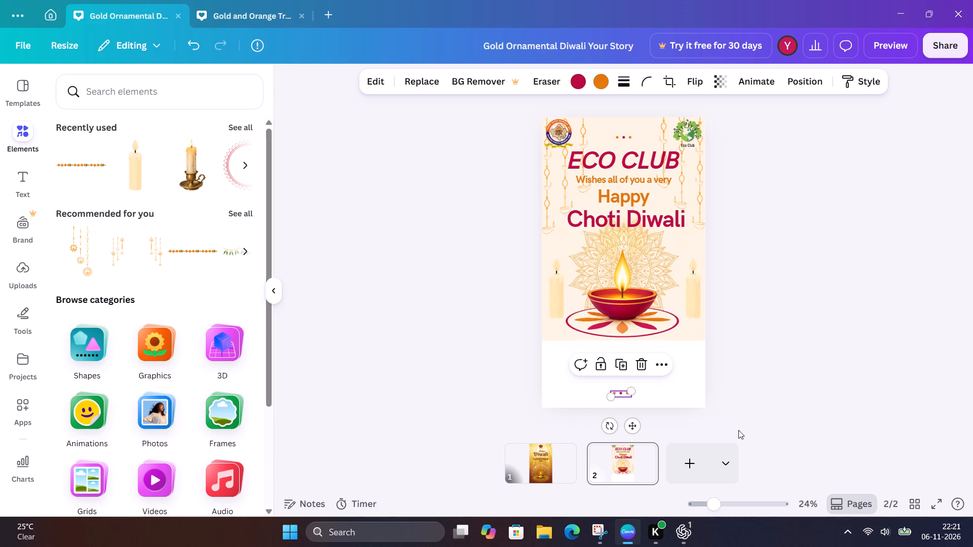
pyautogui.click(640, 369)
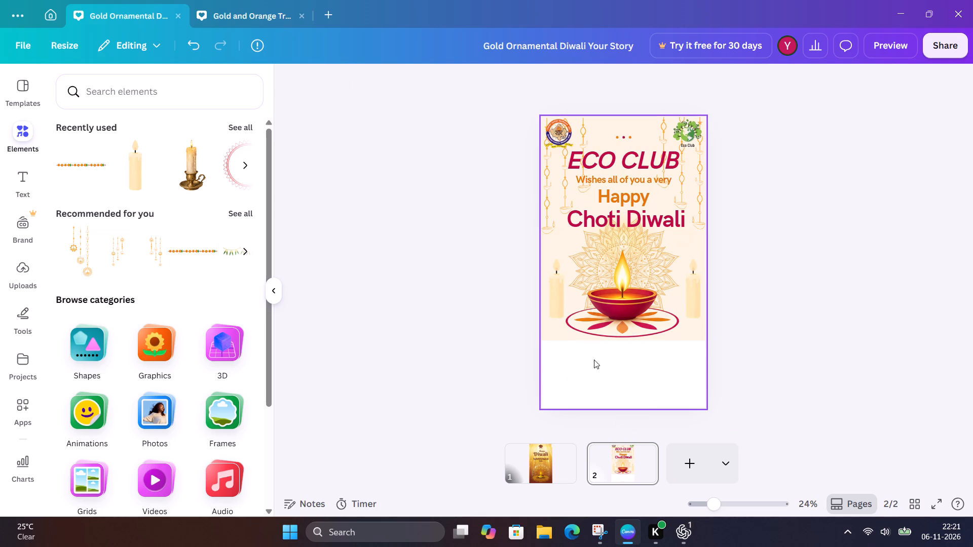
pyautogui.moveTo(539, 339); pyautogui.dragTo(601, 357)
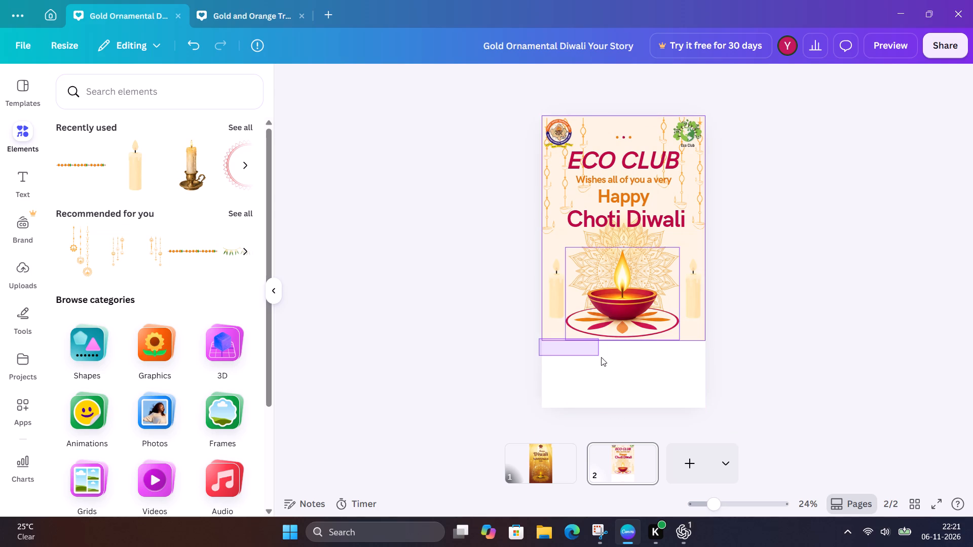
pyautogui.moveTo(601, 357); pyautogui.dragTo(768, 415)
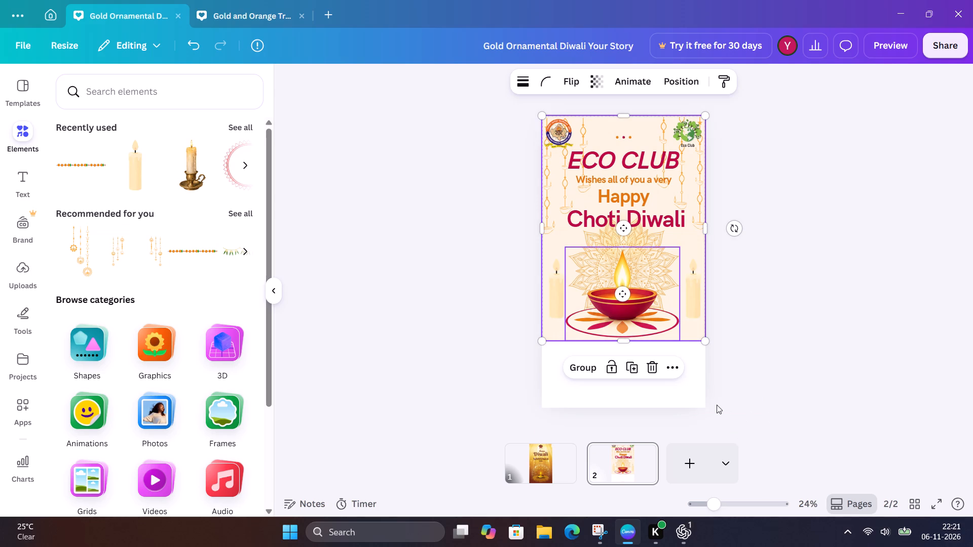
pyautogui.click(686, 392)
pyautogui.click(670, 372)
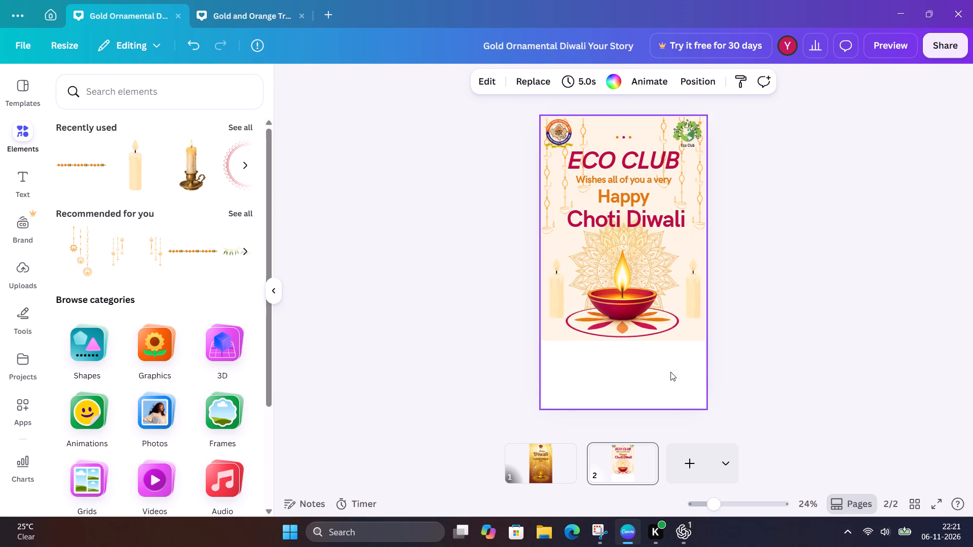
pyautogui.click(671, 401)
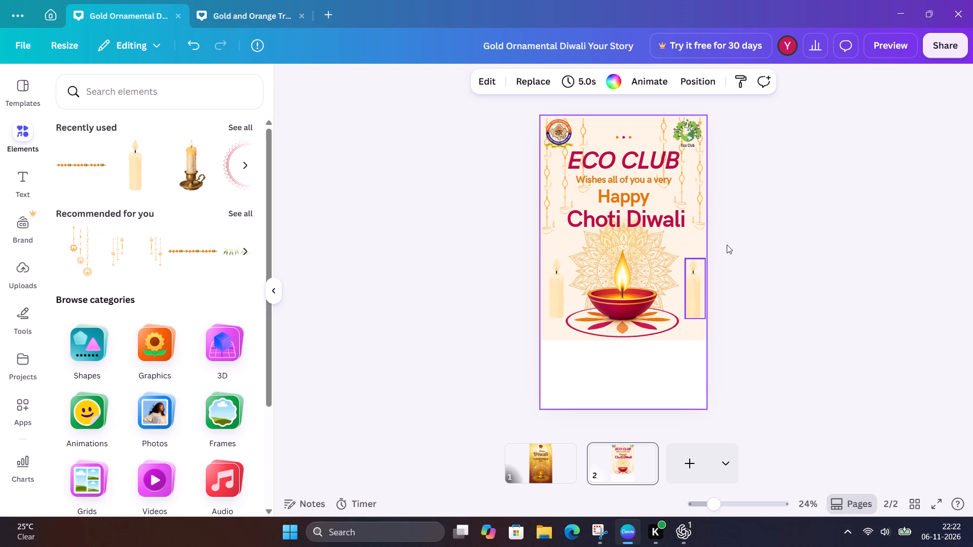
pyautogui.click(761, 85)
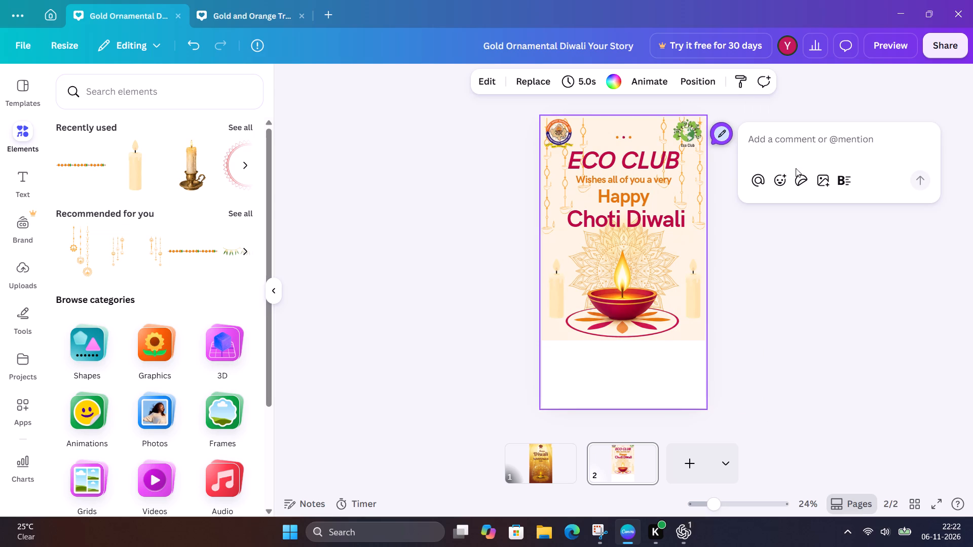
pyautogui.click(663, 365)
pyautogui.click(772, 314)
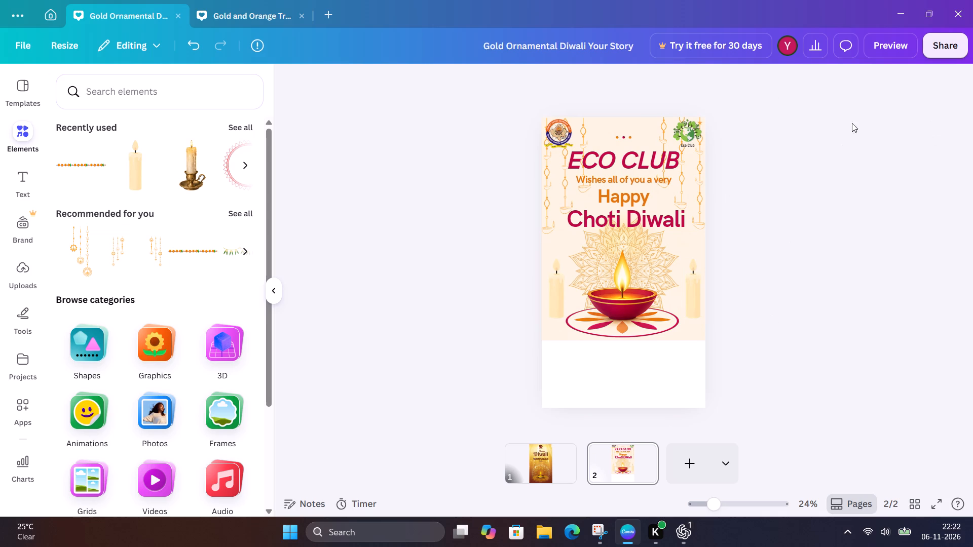
# Open the download settings for the Gold Ornamental Diwali design.
pyautogui.click(937, 46)
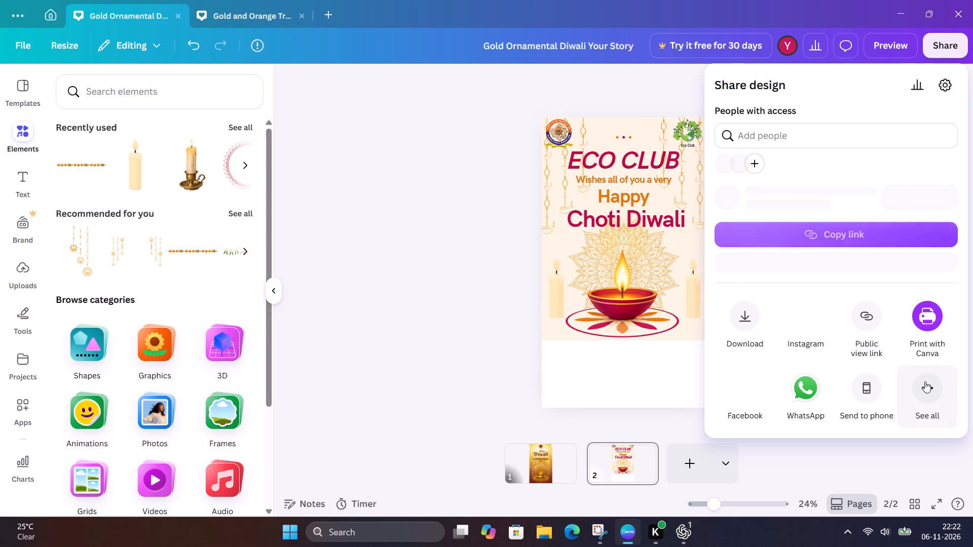
pyautogui.click(745, 321)
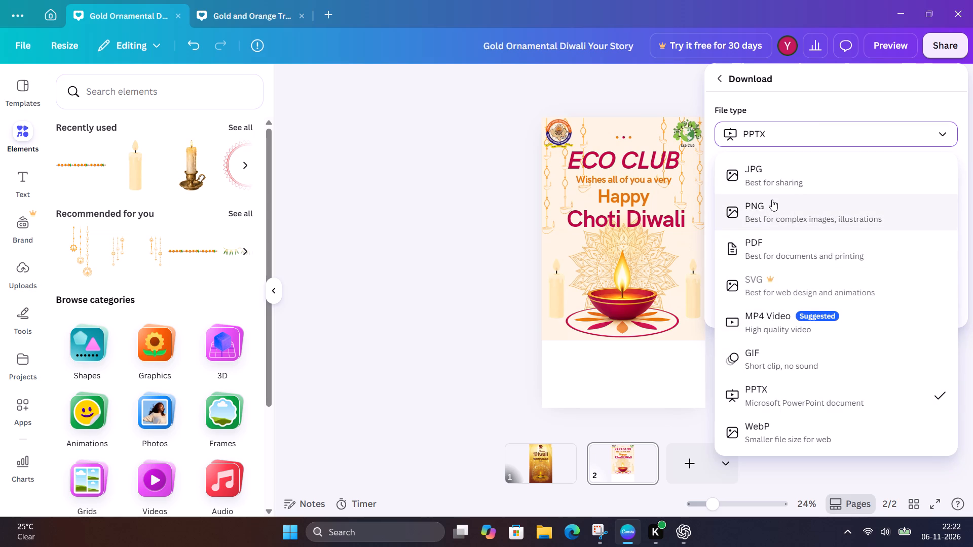
pyautogui.click(772, 200)
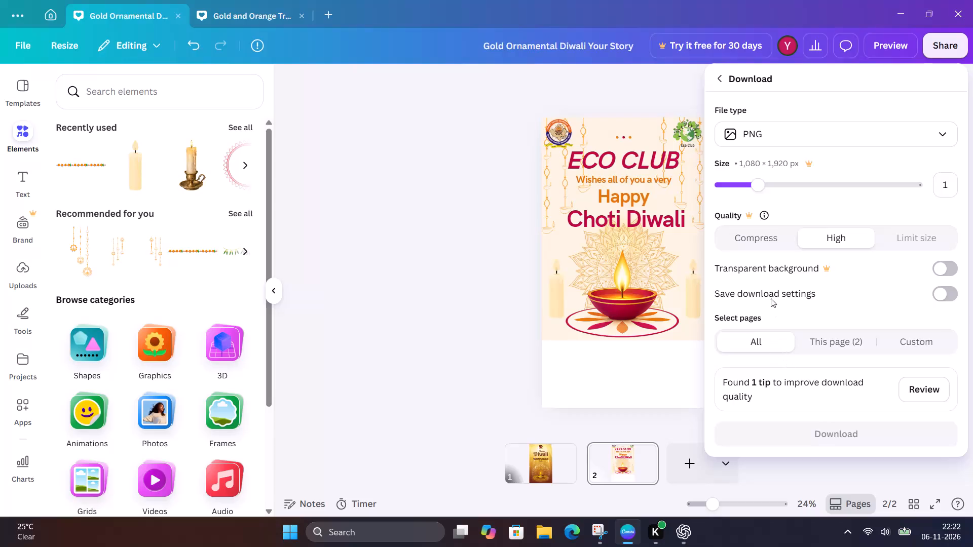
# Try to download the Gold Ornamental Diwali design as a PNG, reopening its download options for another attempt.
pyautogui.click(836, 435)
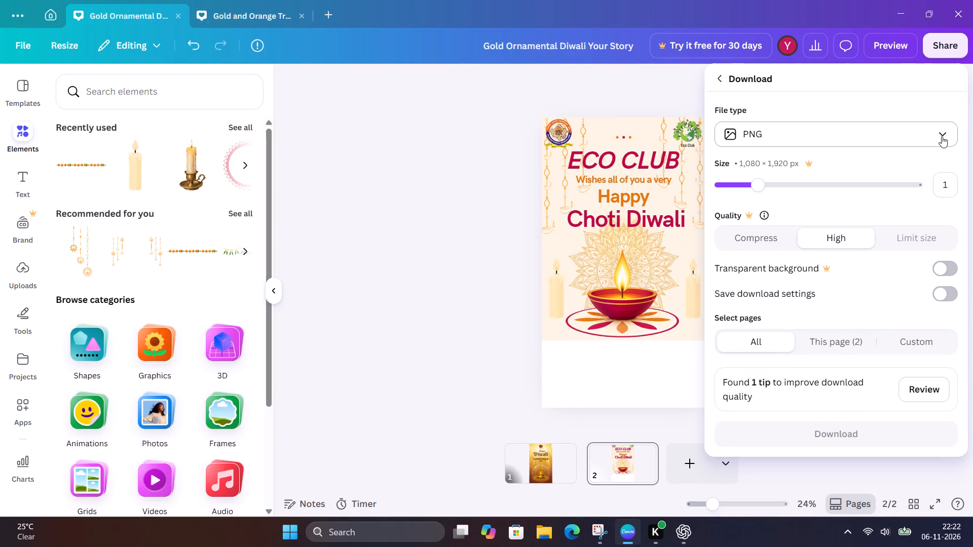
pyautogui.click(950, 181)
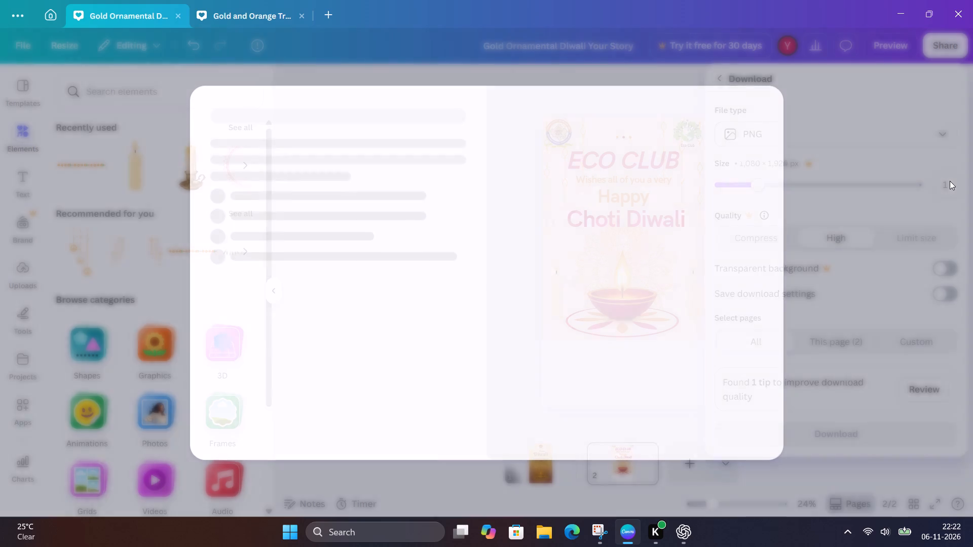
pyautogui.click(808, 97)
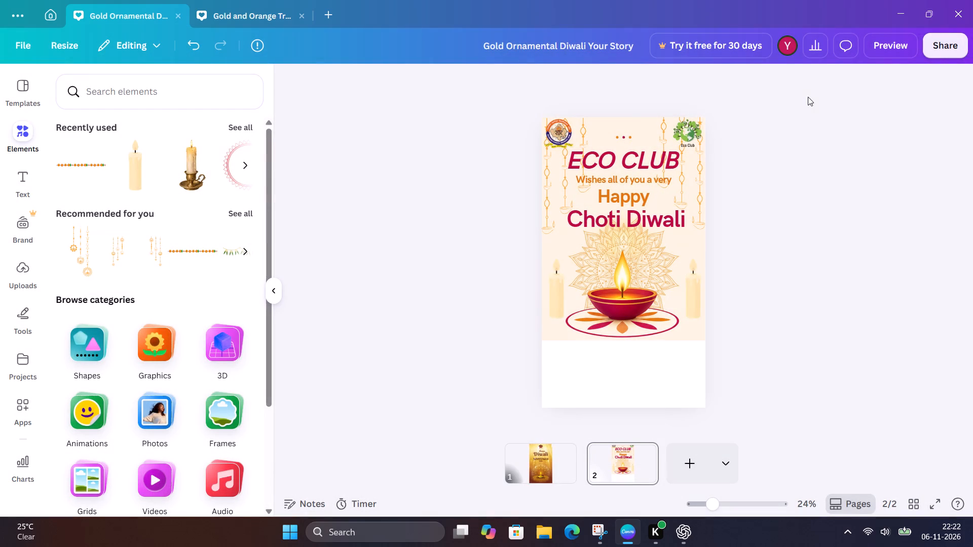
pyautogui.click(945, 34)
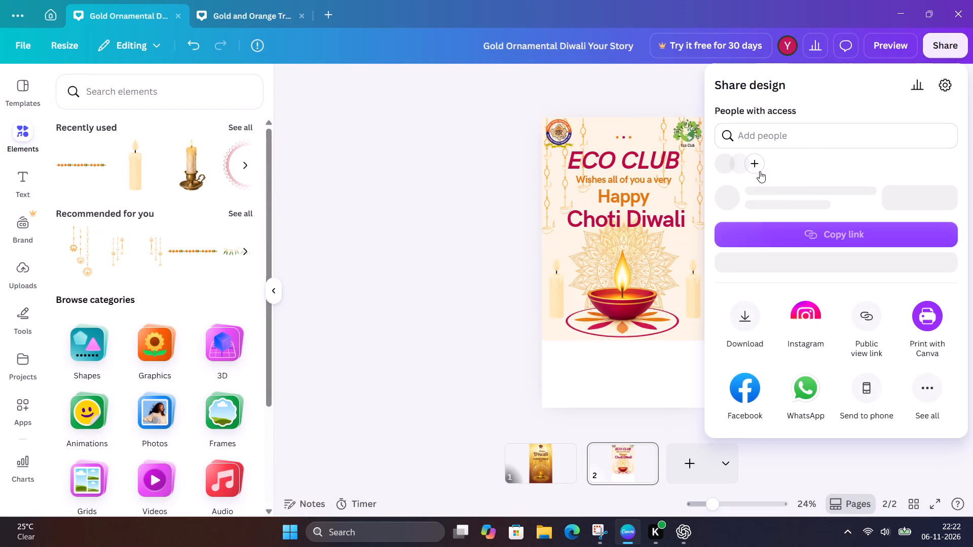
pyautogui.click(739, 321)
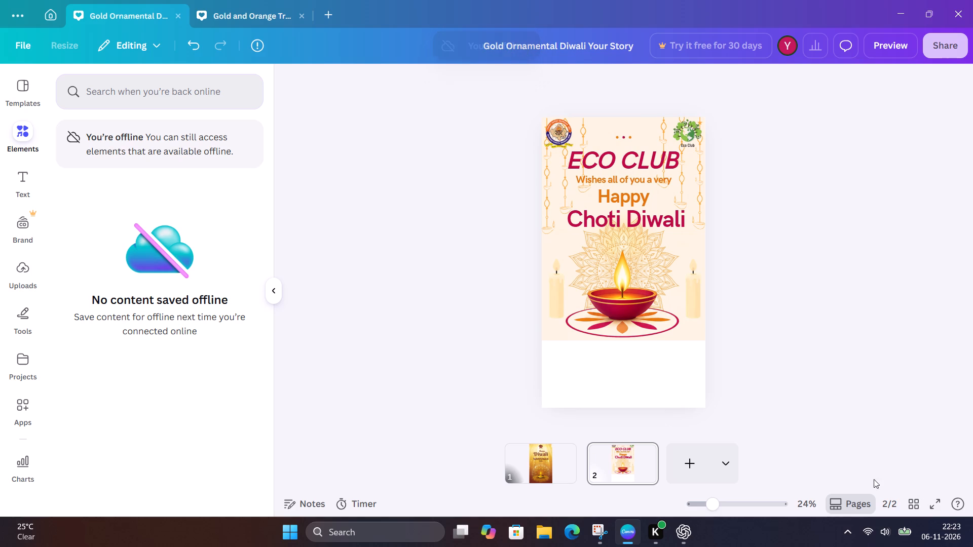
# Check the computer's Wi-Fi connection and the list of available networks, and return to the poster design.
pyautogui.click(878, 529)
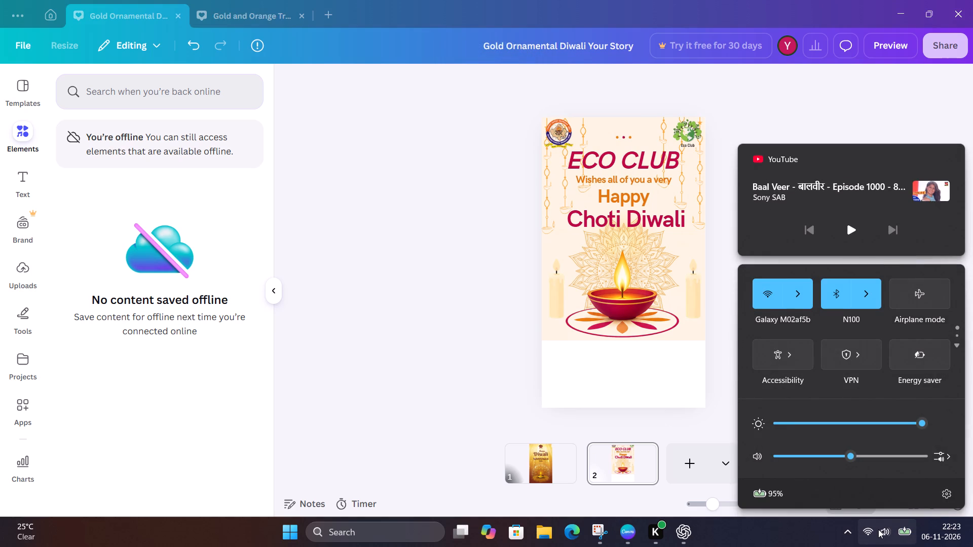
pyautogui.click(800, 292)
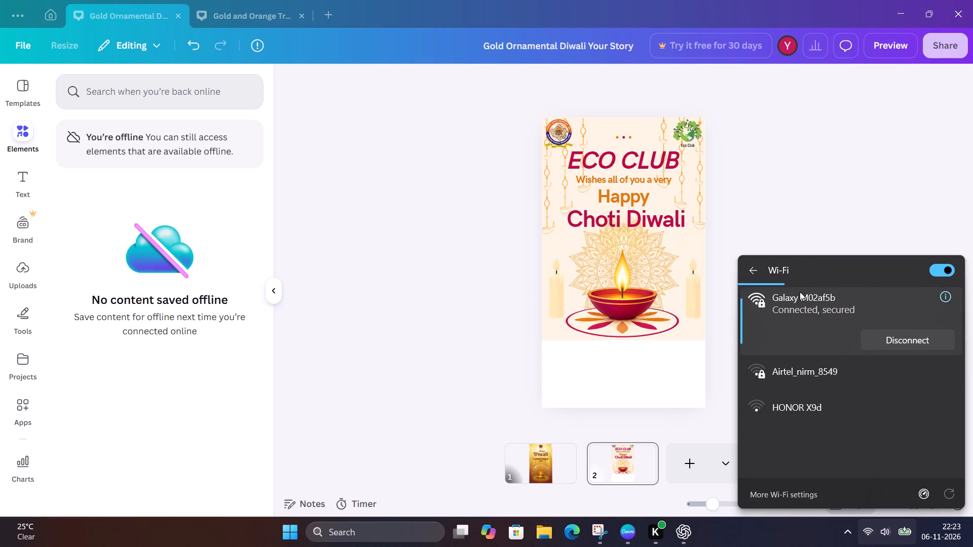
pyautogui.scroll(3, 822, 386)
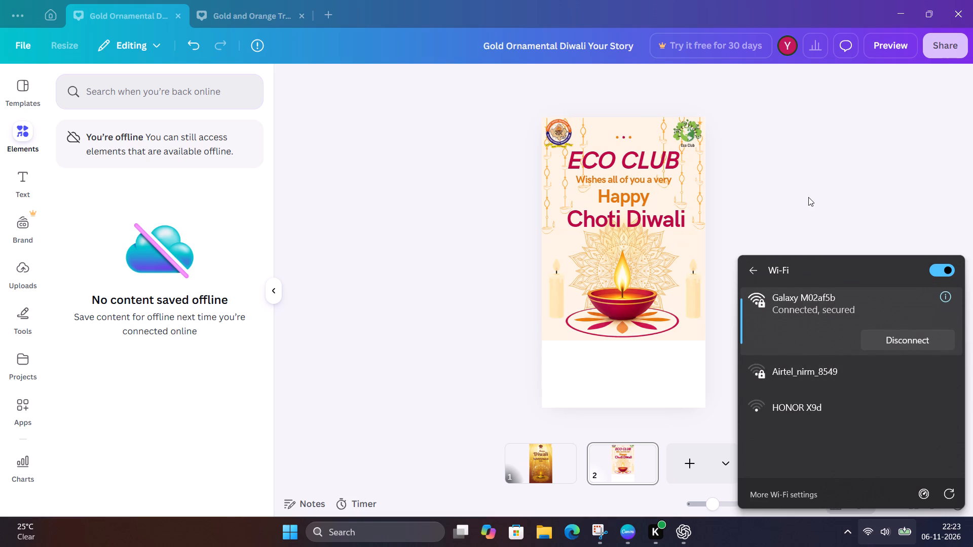
pyautogui.click(808, 197)
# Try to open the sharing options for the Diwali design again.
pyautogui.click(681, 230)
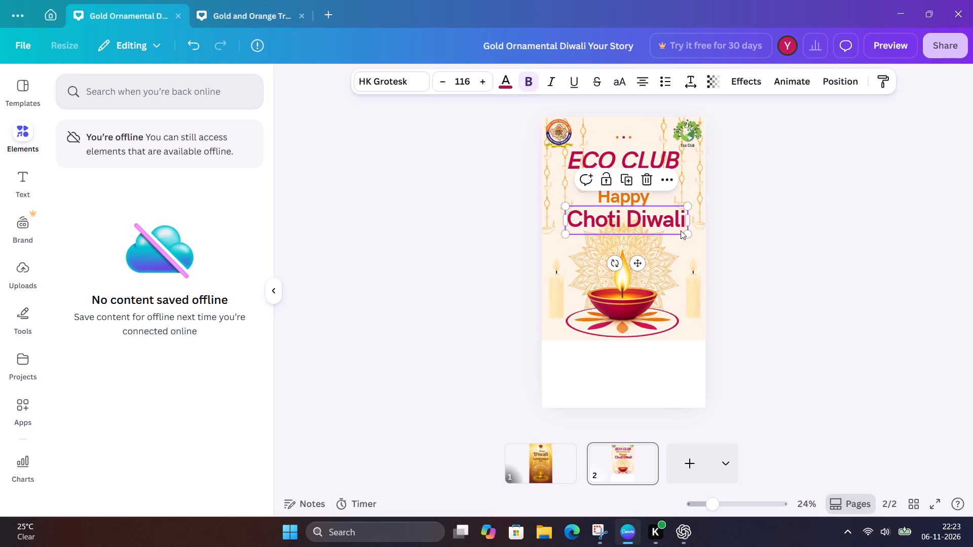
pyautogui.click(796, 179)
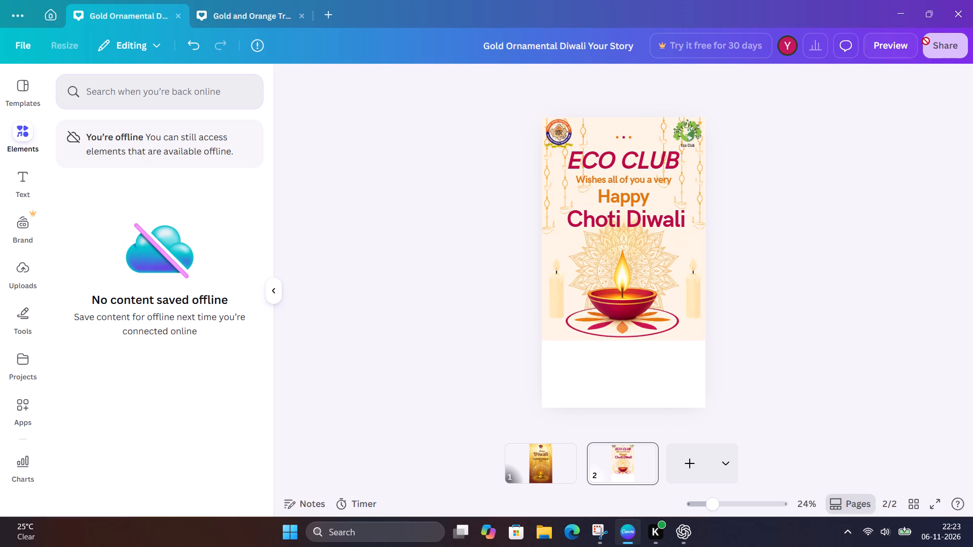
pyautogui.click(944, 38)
# Collapse the elements side panel to give the poster canvas more room.
pyautogui.click(278, 292)
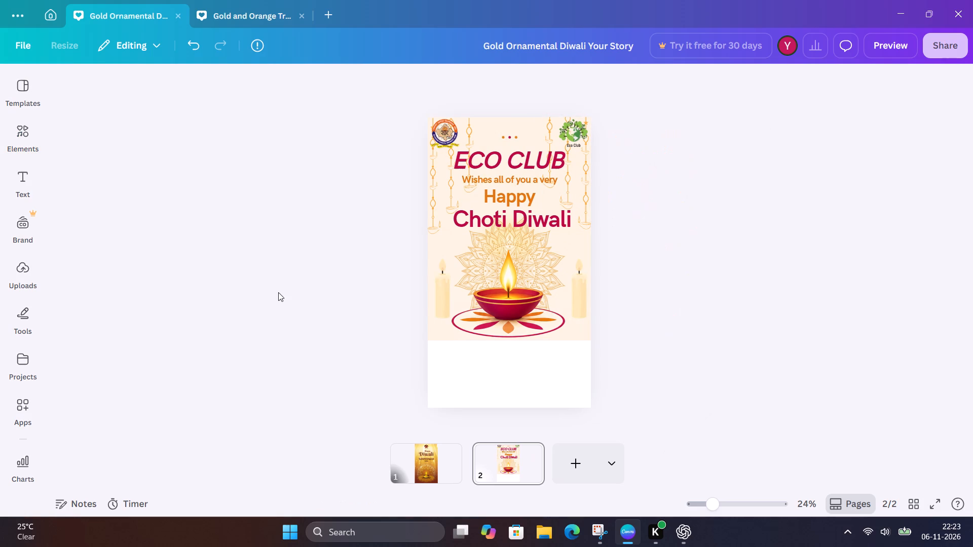
# Reload the Gold Ornamental Diwali design tab.
pyautogui.scroll(5, 278, 292)
pyautogui.scroll(-4, 278, 292)
pyautogui.doubleClick(649, 360)
pyautogui.hotkey('ctrl', 'r')
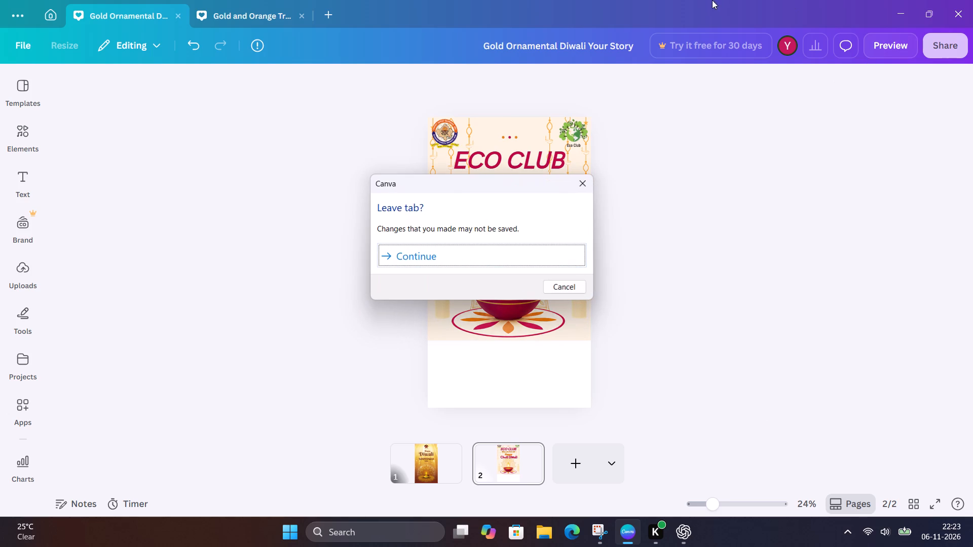
# Dismiss the leave-tab prompt, then try to reload the Eco Club design and reopen its sharing options.
pyautogui.click(583, 178)
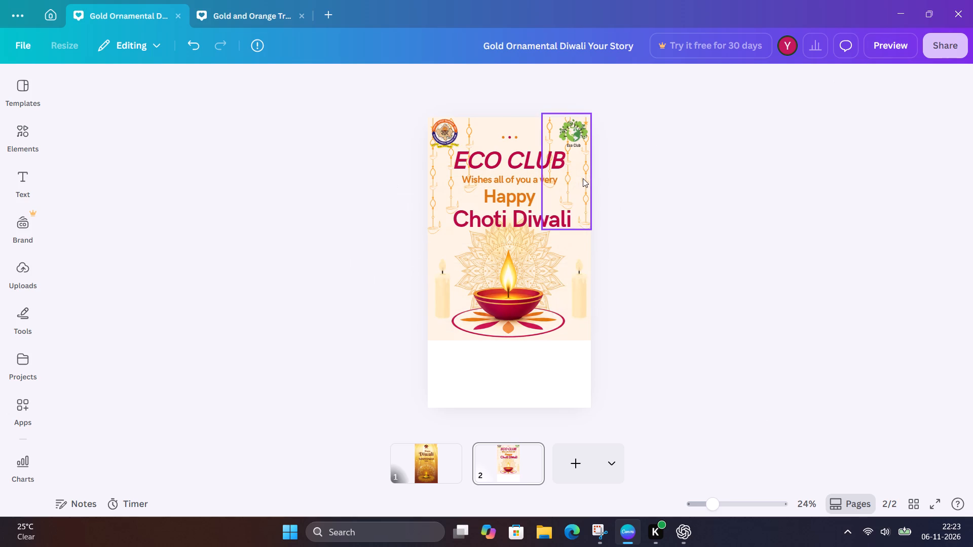
pyautogui.hotkey('ctrl', 'r')
pyautogui.click(583, 178)
pyautogui.press('r')
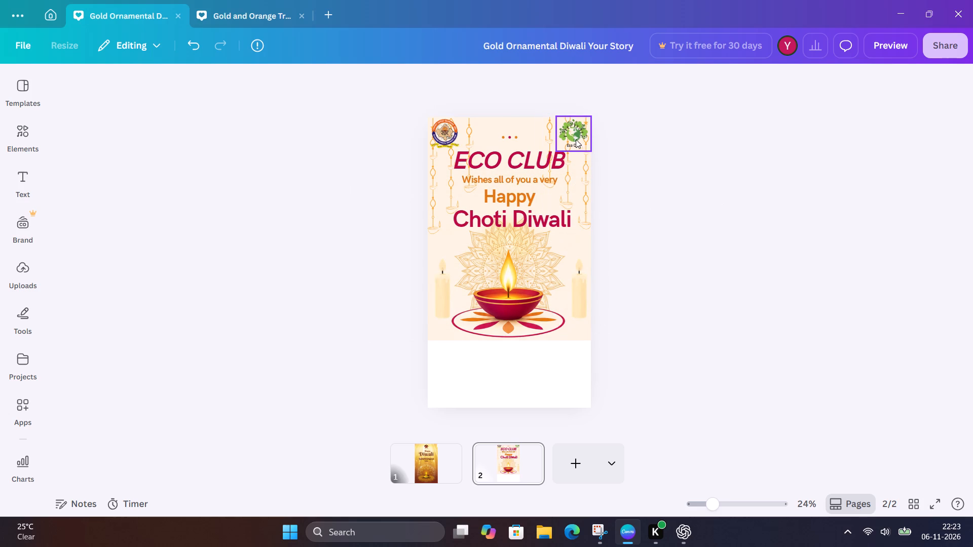
pyautogui.click(938, 45)
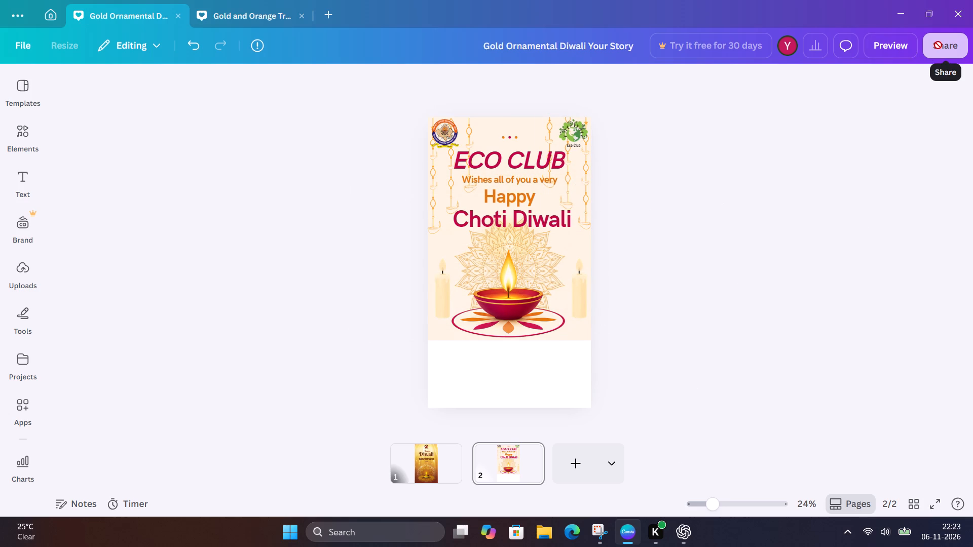